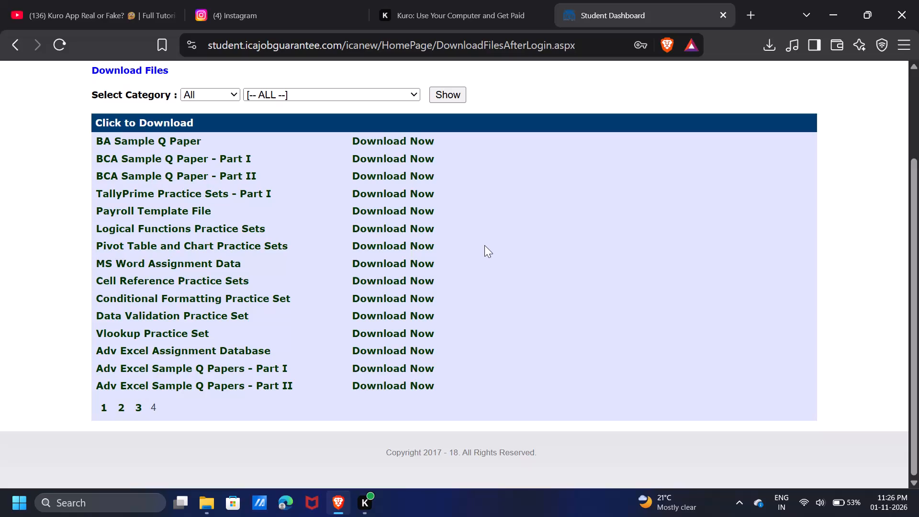
List the downloadable files in the CA category for CIA - Advanced Accounts and look through them.
{"action": "left_click", "coordinate": [237, 91]}
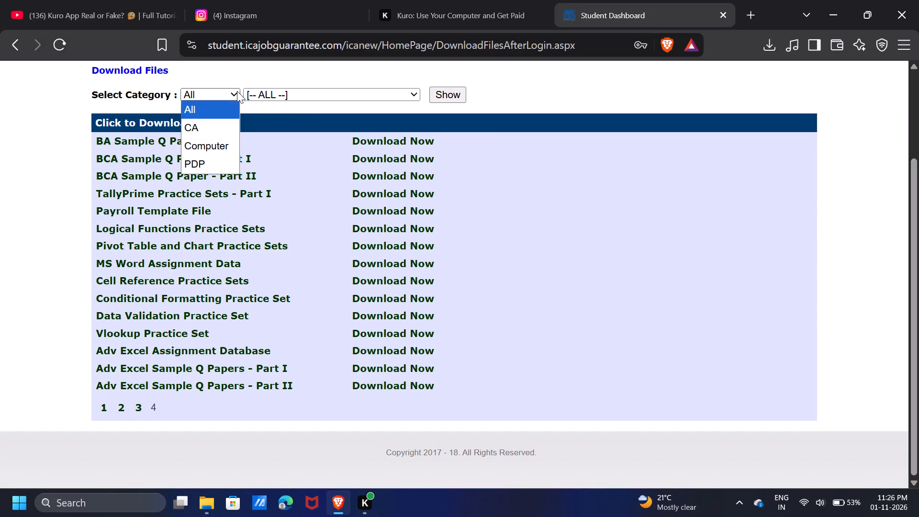
{"action": "left_click", "coordinate": [218, 123]}
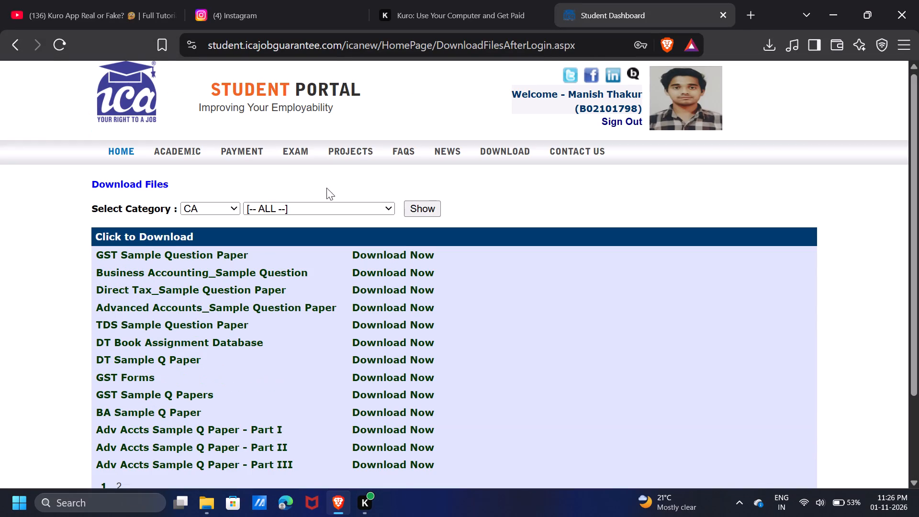
{"action": "left_click", "coordinate": [333, 212]}
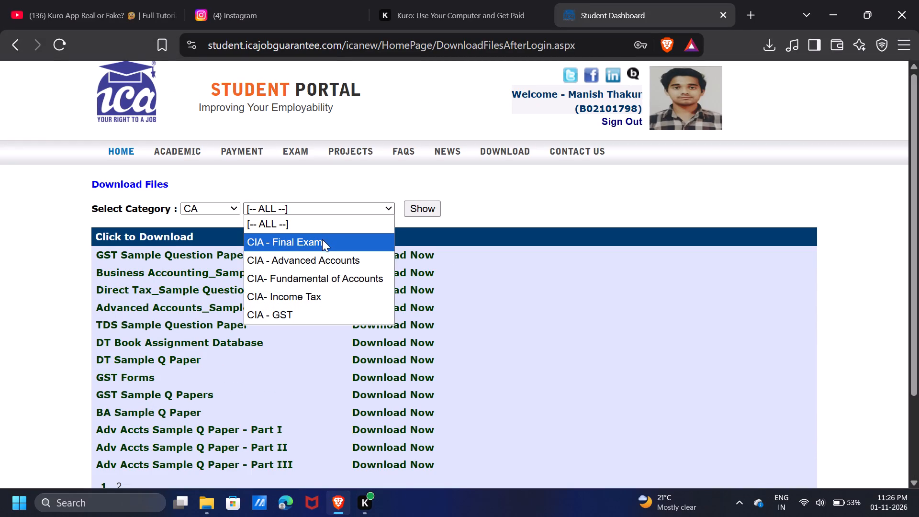
{"action": "left_click", "coordinate": [319, 265]}
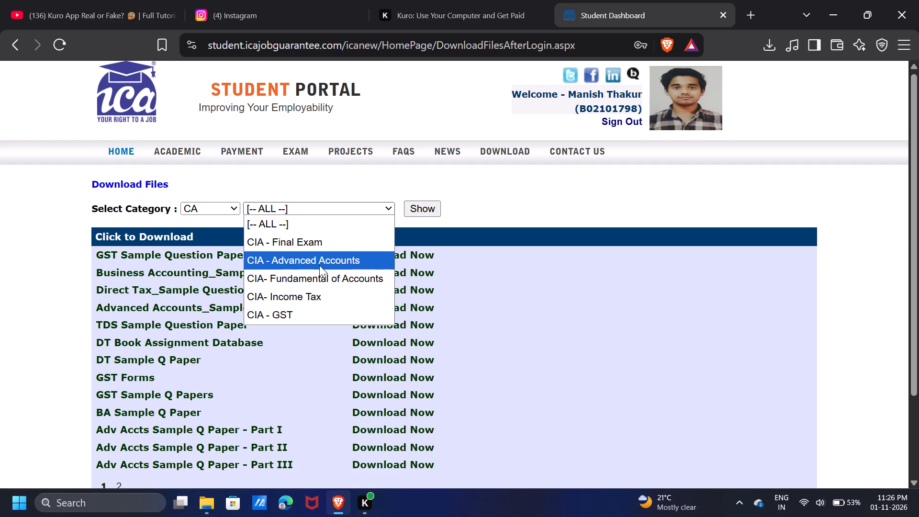
{"action": "left_click", "coordinate": [420, 212]}
{"action": "scroll", "coordinate": [420, 212], "scroll_direction": "down", "scroll_amount": 2}
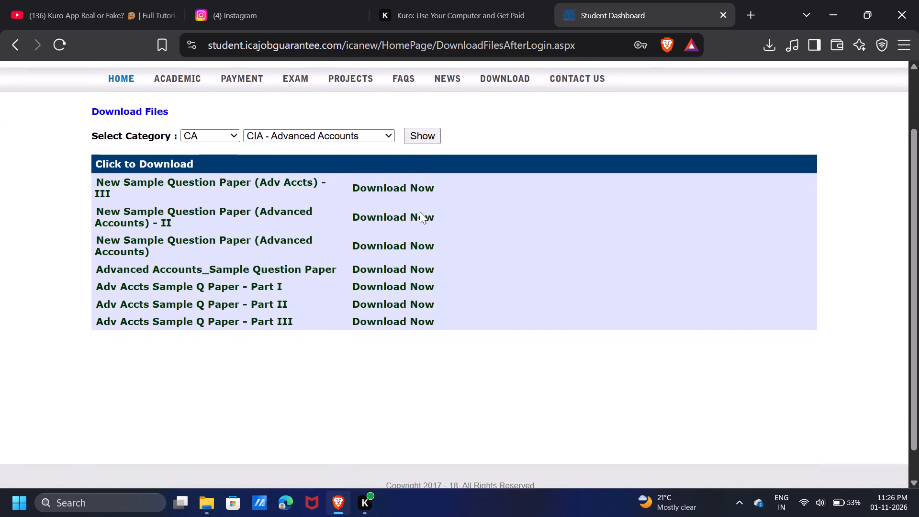
{"action": "scroll", "coordinate": [420, 212], "scroll_direction": "down", "scroll_amount": 1}
Switch the download category to Computer and save the MS Excel Assignment Database archive to the Desktop.
{"action": "left_click", "coordinate": [239, 111]}
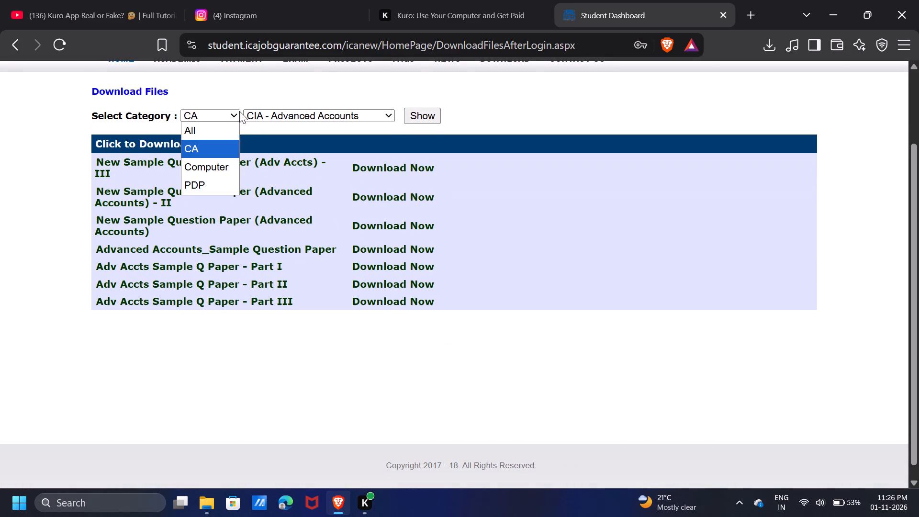
{"action": "left_click", "coordinate": [199, 175]}
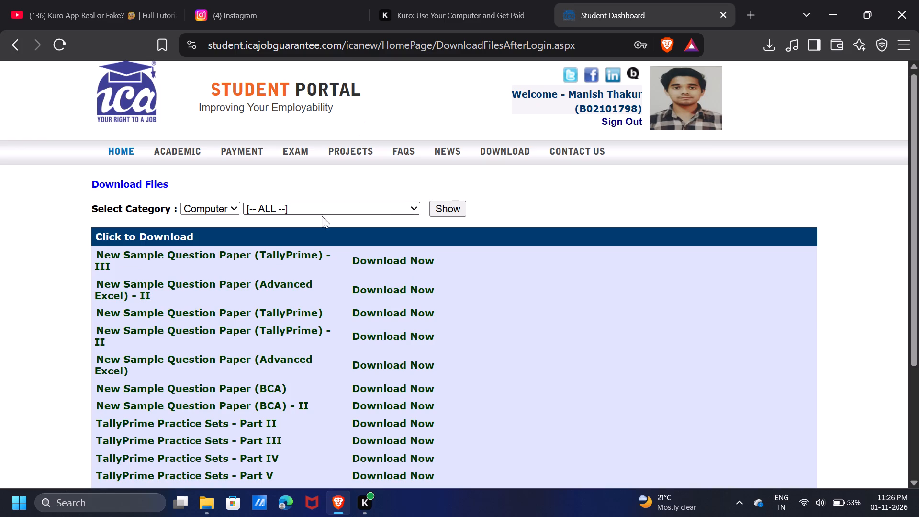
{"action": "scroll", "coordinate": [389, 221], "scroll_direction": "down", "scroll_amount": 3}
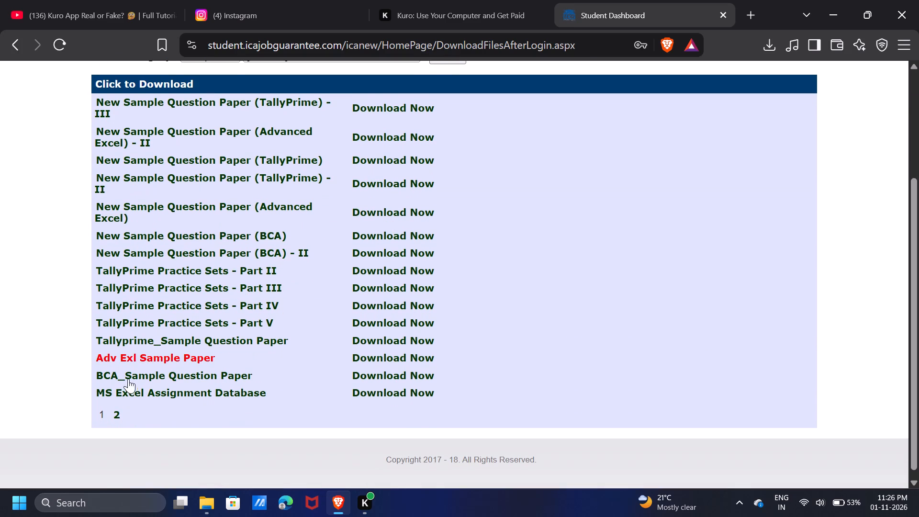
{"action": "left_click", "coordinate": [182, 396]}
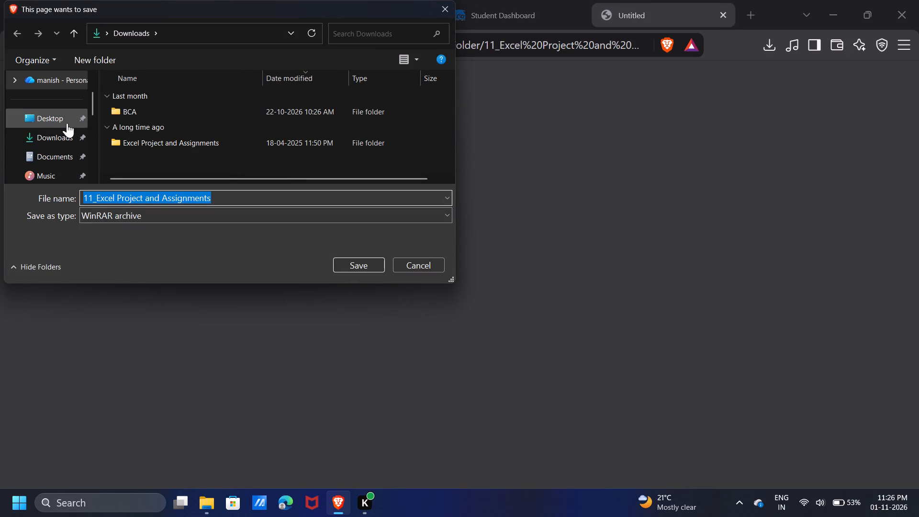
{"action": "left_click", "coordinate": [67, 120]}
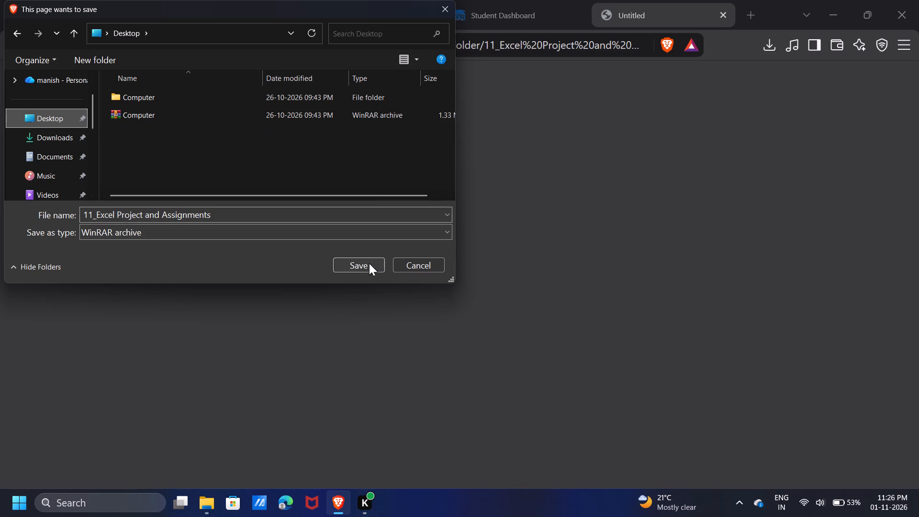
{"action": "left_click", "coordinate": [366, 269]}
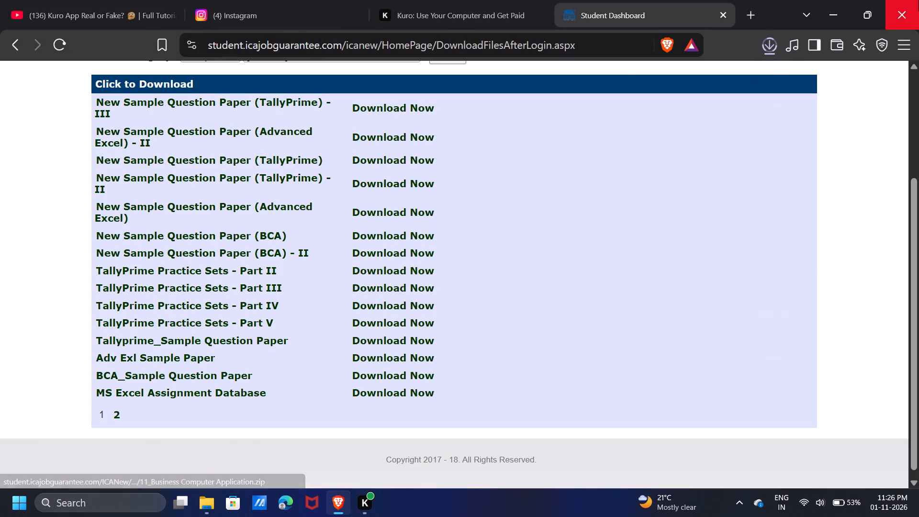
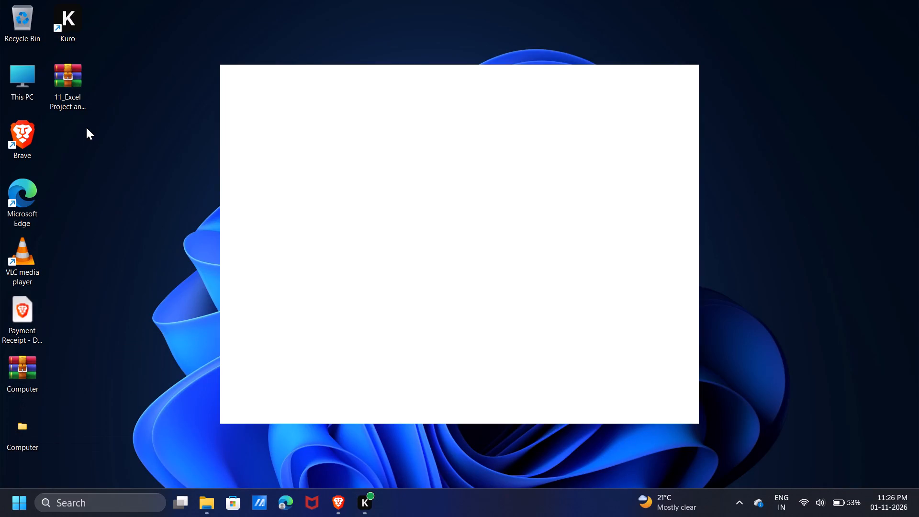
Extract the 11_Excel Project and Assignments archive into a folder of the same name on the Desktop.
{"action": "left_click", "coordinate": [75, 97]}
{"action": "right_click", "coordinate": [75, 97]}
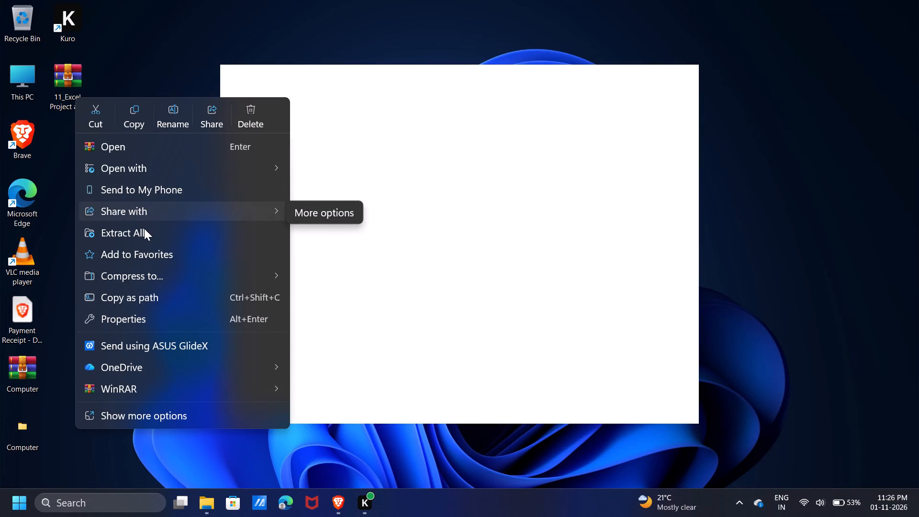
{"action": "left_click", "coordinate": [155, 234]}
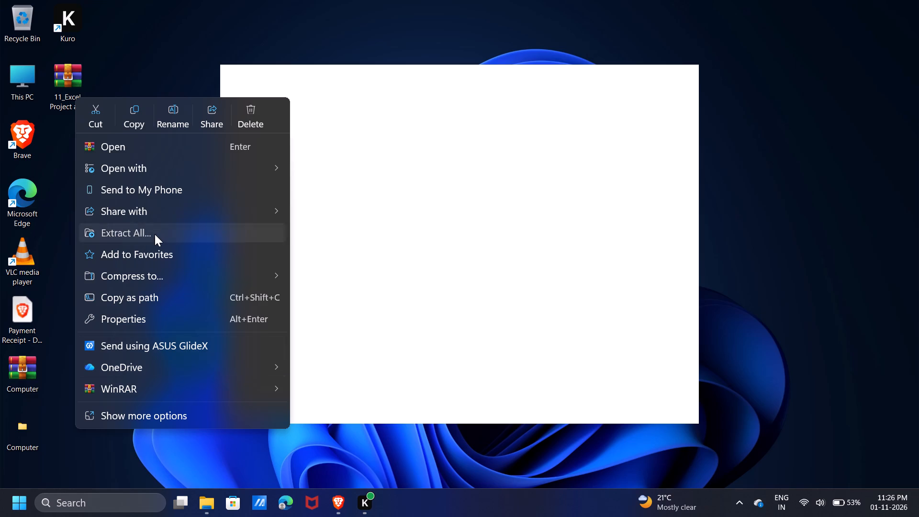
{"action": "left_click", "coordinate": [578, 397]}
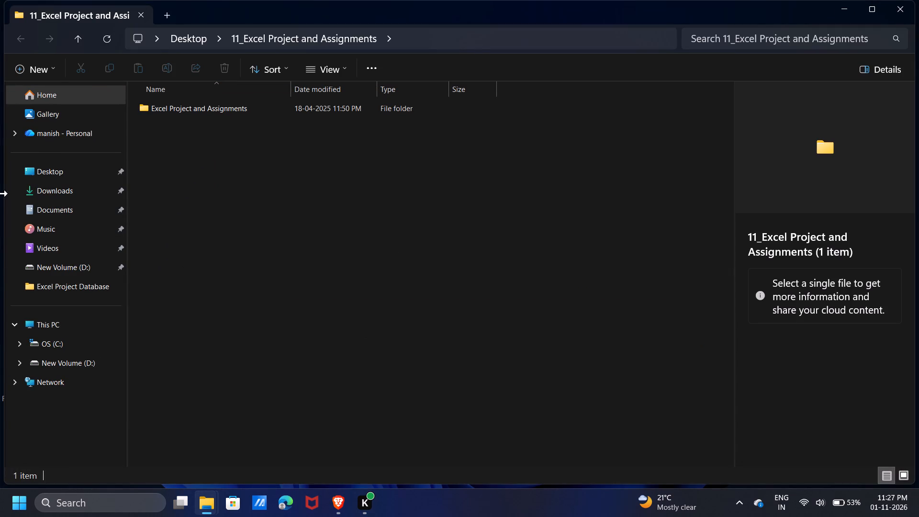
Look at the Desktop folder's contents for the extracted folder and close the file window.
{"action": "left_click_drag", "start_coordinate": [48, 156], "coordinate": [54, 175]}
{"action": "left_click", "coordinate": [54, 175]}
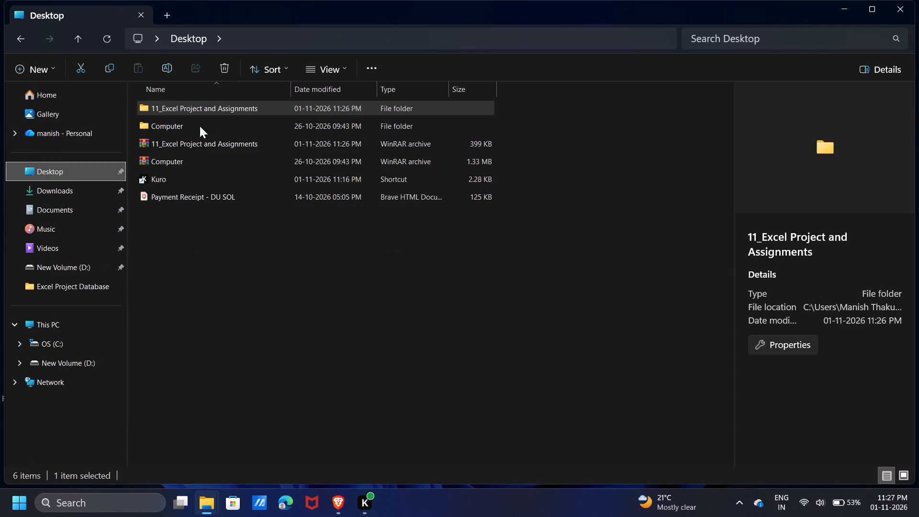
{"action": "left_click", "coordinate": [918, 0]}
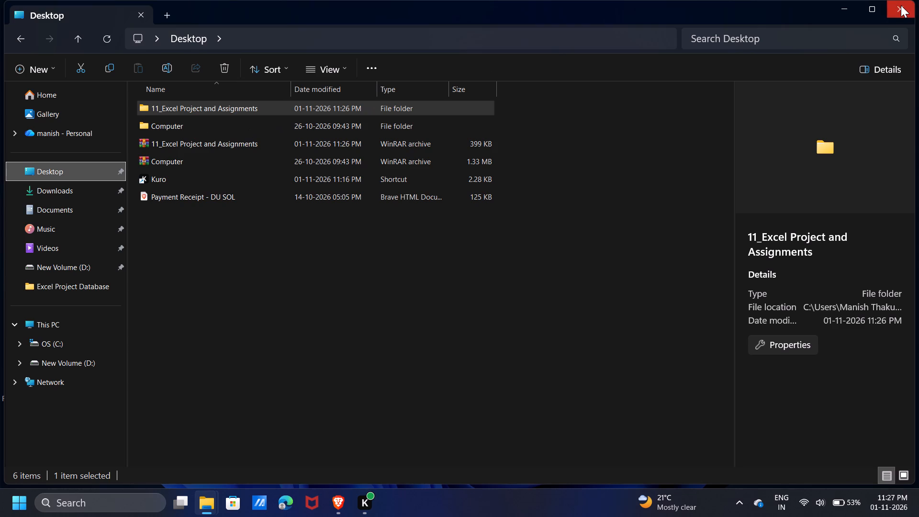
{"action": "left_click", "coordinate": [901, 5]}
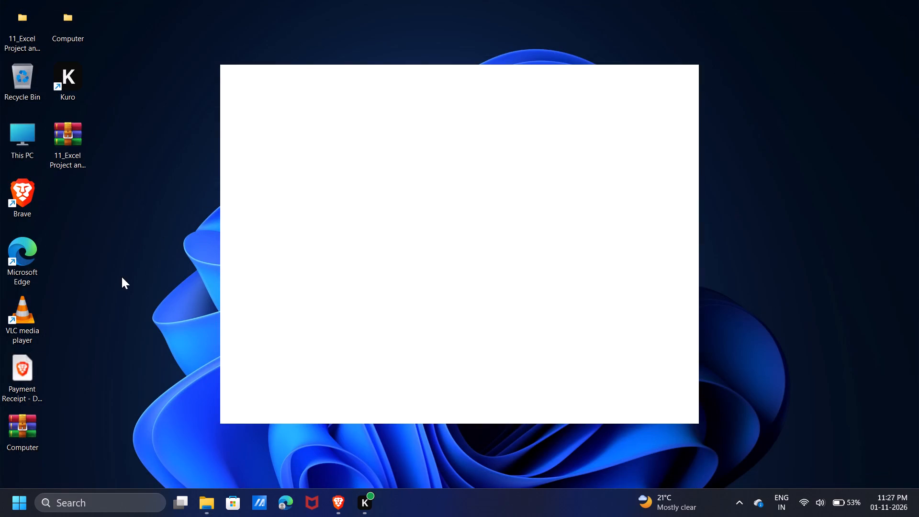
Open This PC from the desktop.
{"action": "double_click", "coordinate": [8, 140]}
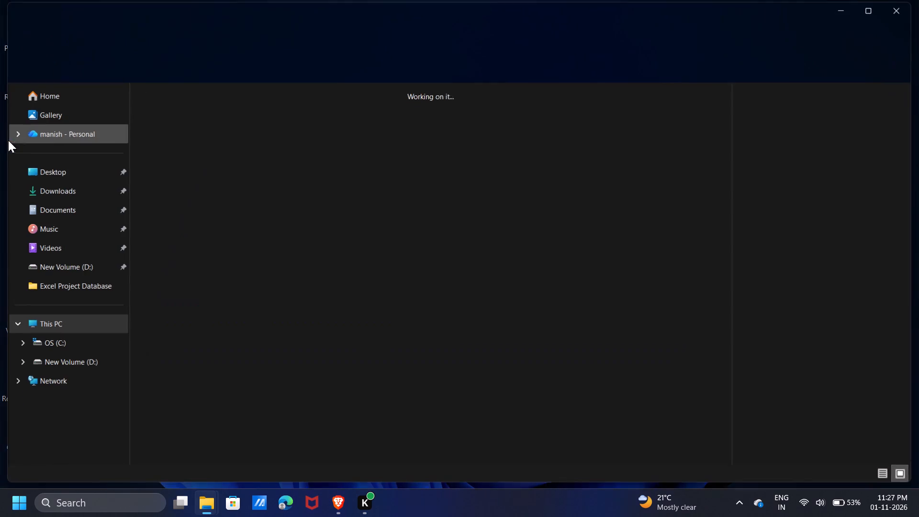
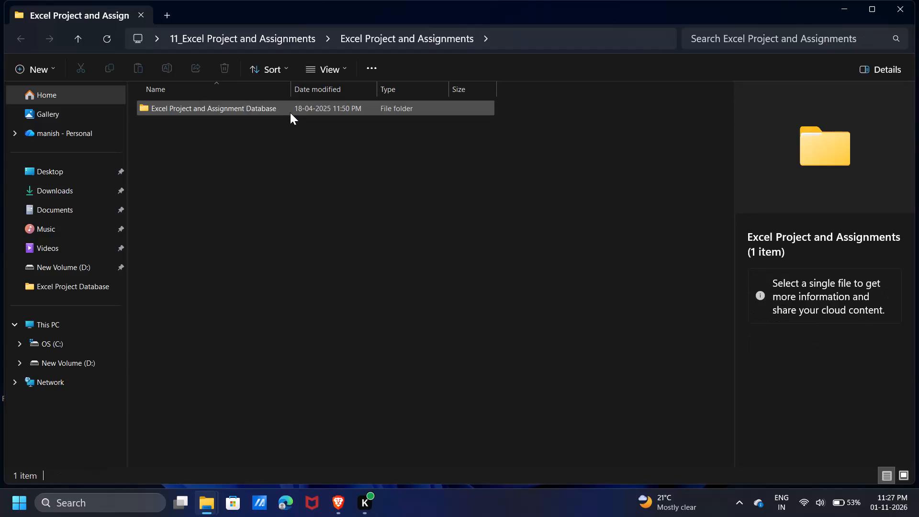
Open the Assignment-Chapter 5.3 workbook from the Excel Assignment Database folder and enable editing.
{"action": "double_click", "coordinate": [290, 112]}
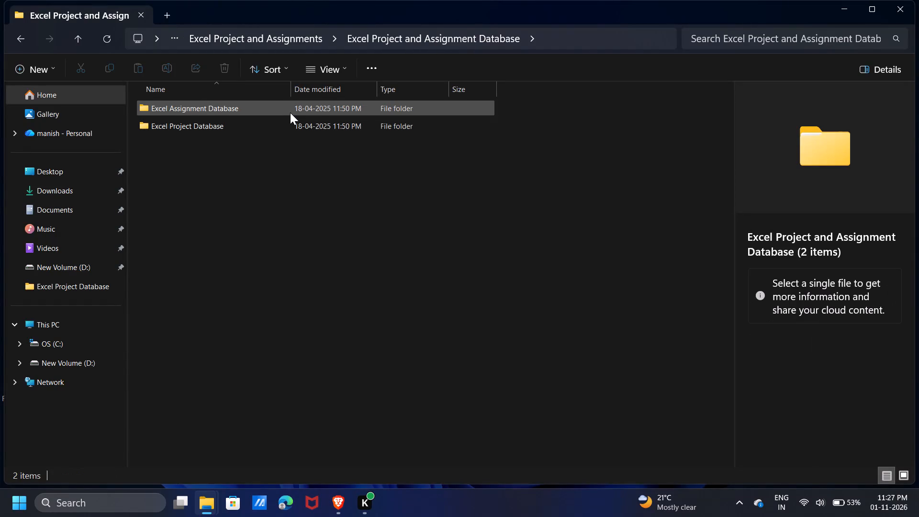
{"action": "double_click", "coordinate": [277, 110]}
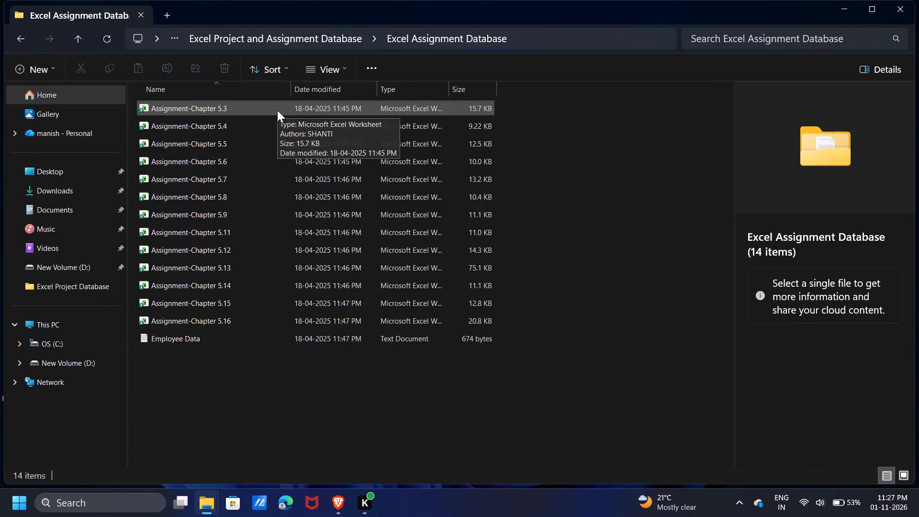
{"action": "double_click", "coordinate": [277, 110]}
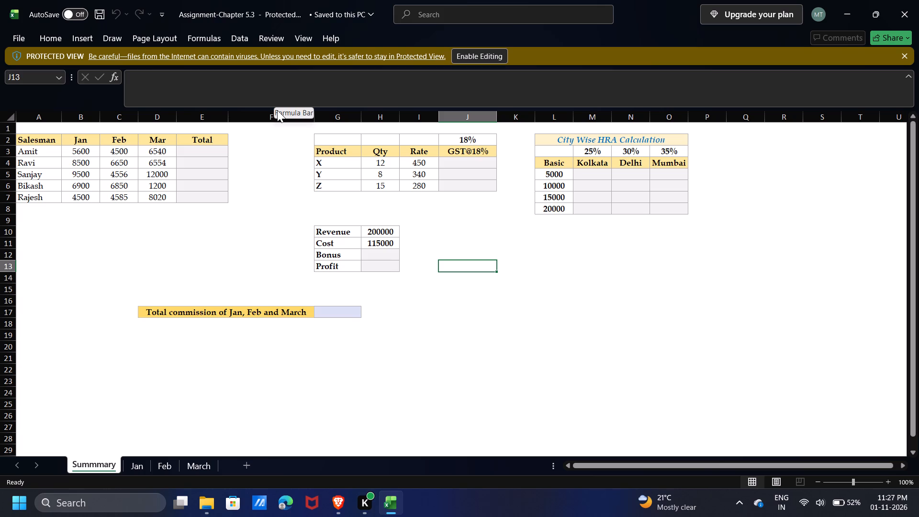
{"action": "left_click", "coordinate": [488, 52]}
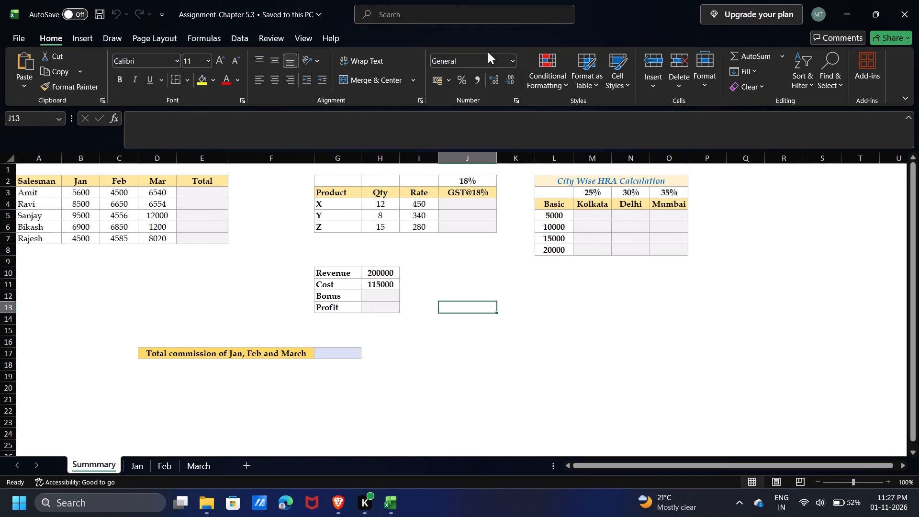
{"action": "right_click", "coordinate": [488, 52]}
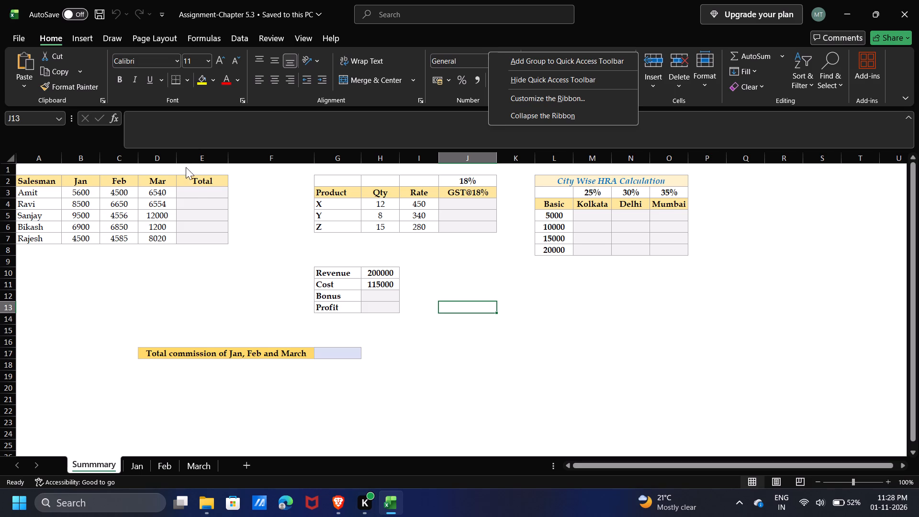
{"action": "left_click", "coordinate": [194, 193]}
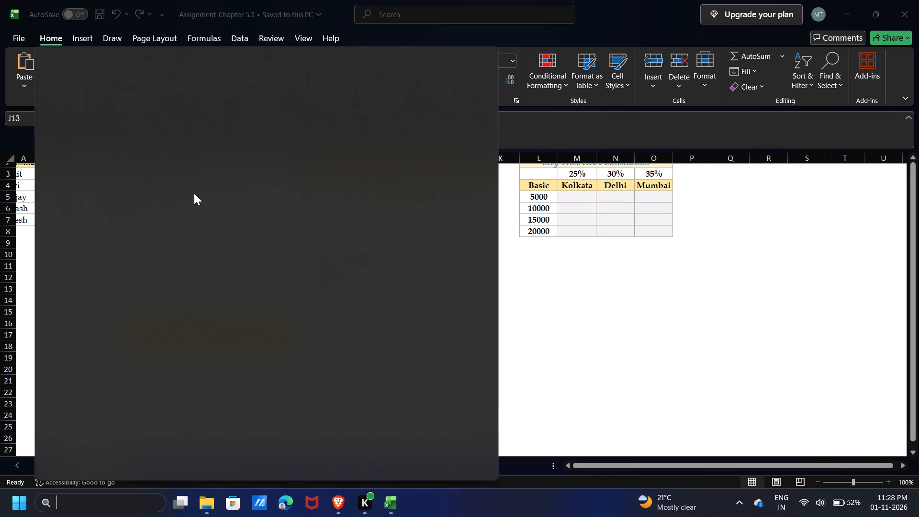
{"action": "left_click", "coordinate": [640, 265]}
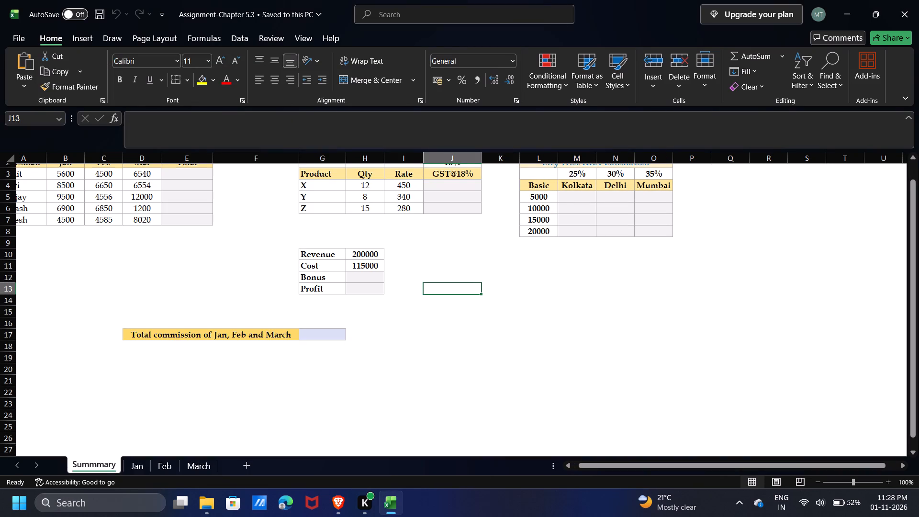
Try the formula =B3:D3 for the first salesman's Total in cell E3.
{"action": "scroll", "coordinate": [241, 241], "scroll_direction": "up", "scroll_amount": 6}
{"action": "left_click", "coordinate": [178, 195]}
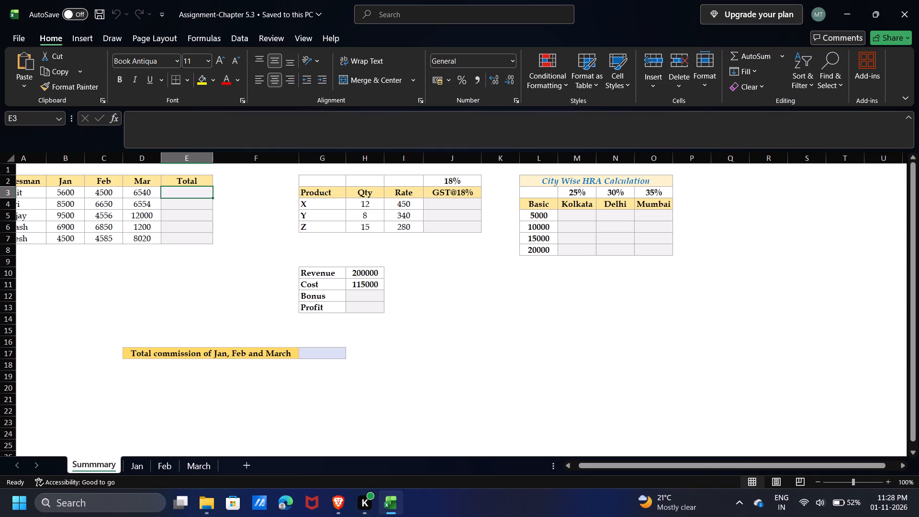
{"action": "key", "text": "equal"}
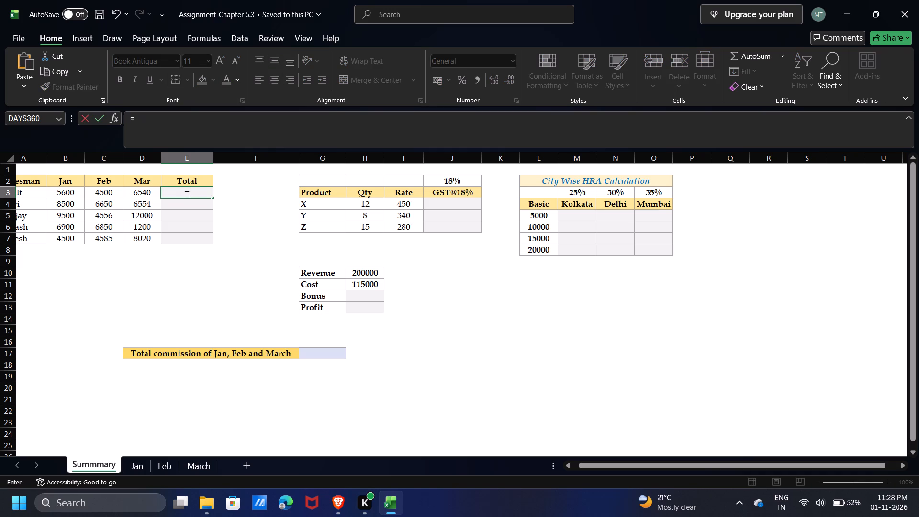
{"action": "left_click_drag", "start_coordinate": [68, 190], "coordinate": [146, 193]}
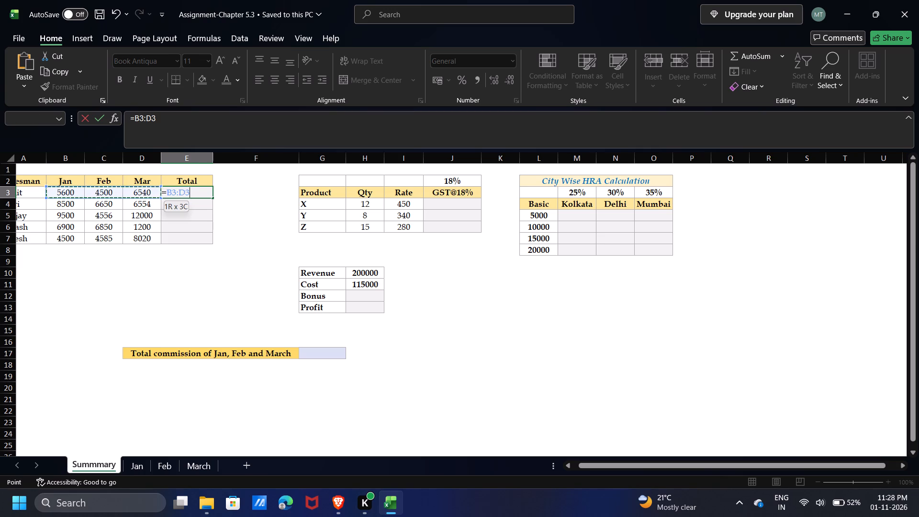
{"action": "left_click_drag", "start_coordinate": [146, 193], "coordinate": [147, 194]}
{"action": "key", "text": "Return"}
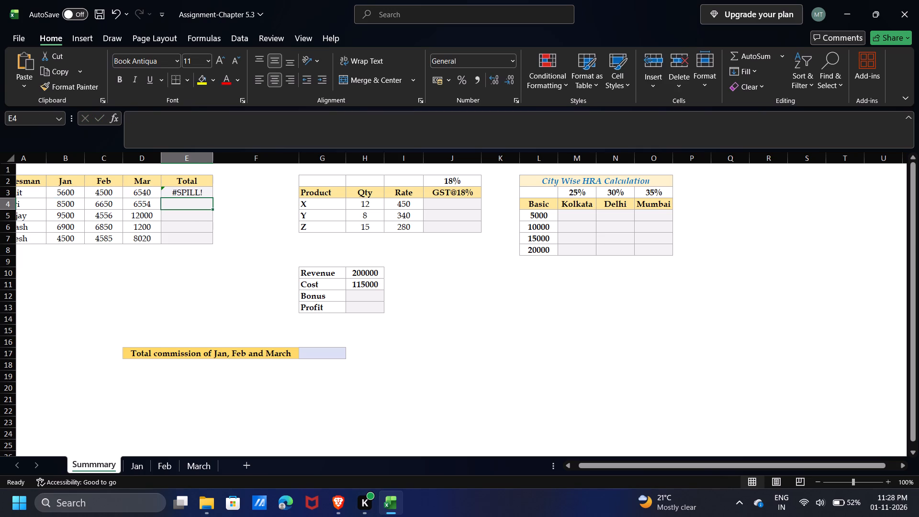
Set the first salesman's Total in E3 to =SUM(B3:D3) and fill it down to E7.
{"action": "double_click", "coordinate": [208, 190]}
{"action": "type", "text": "\\\\\\"}
{"action": "key", "text": "BackSpace"}
{"action": "key", "text": "BackSpace"}
{"action": "key", "text": "BackSpace"}
{"action": "key", "text": "BackSpace"}
{"action": "key", "text": "BackSpace"}
{"action": "key", "text": "BackSpace"}
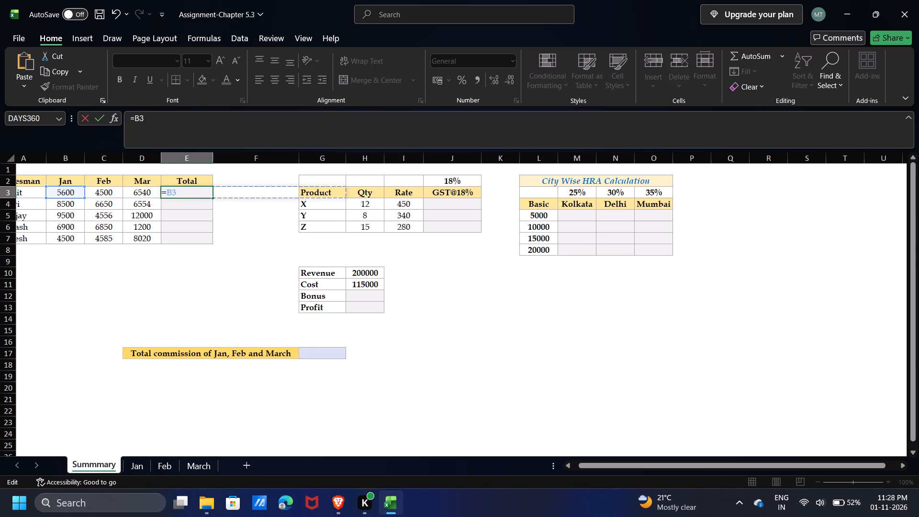
{"action": "key", "text": "BackSpace"}
{"action": "key", "text": "BackSpace"}
{"action": "type", "text": "sum"}
{"action": "key", "text": "Tab"}
{"action": "left_click_drag", "start_coordinate": [70, 194], "coordinate": [84, 193]}
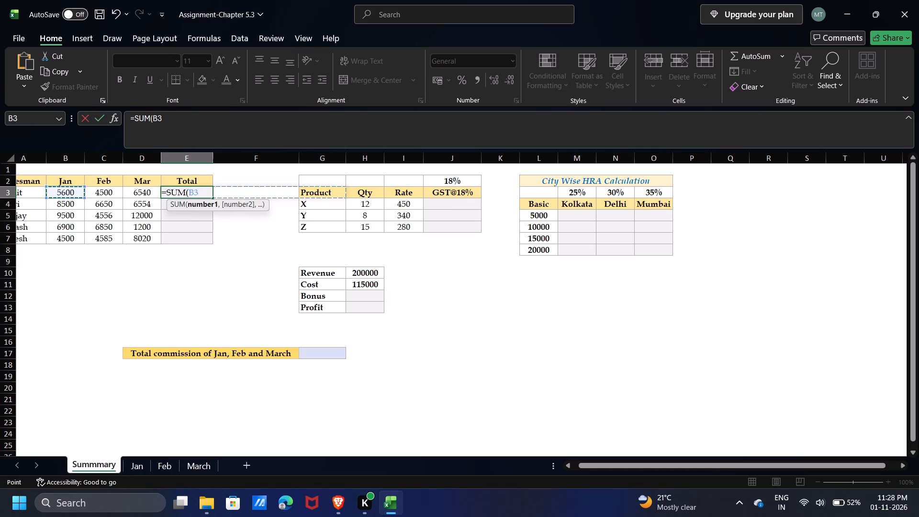
{"action": "left_click_drag", "start_coordinate": [84, 193], "coordinate": [138, 189]}
{"action": "key", "text": "Return"}
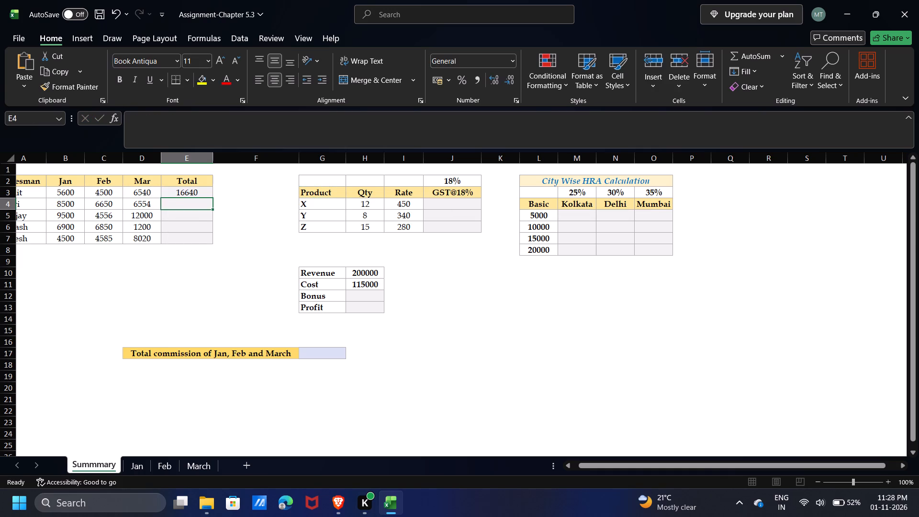
{"action": "left_click", "coordinate": [198, 195]}
{"action": "double_click", "coordinate": [213, 196]}
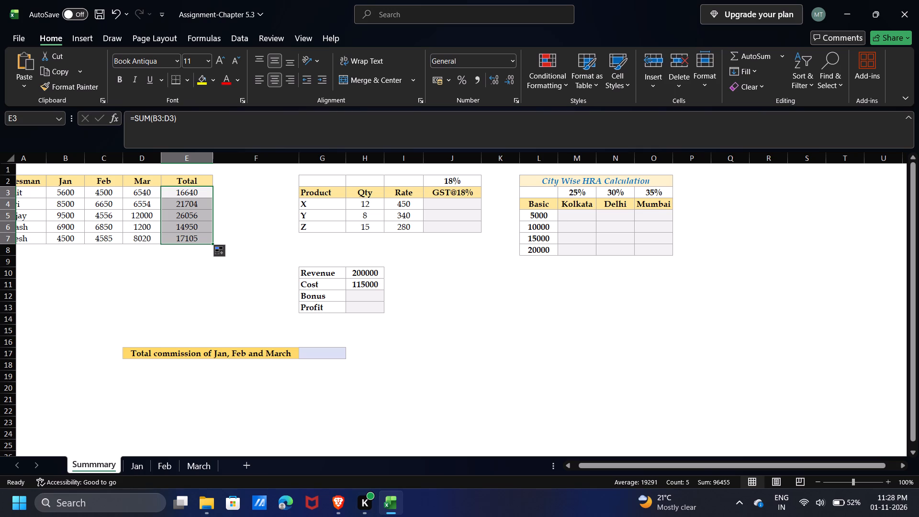
Calculate product X's GST in J4 with =H4*I4*$J$2 and fill the formula down to J6.
{"action": "left_click", "coordinate": [450, 199]}
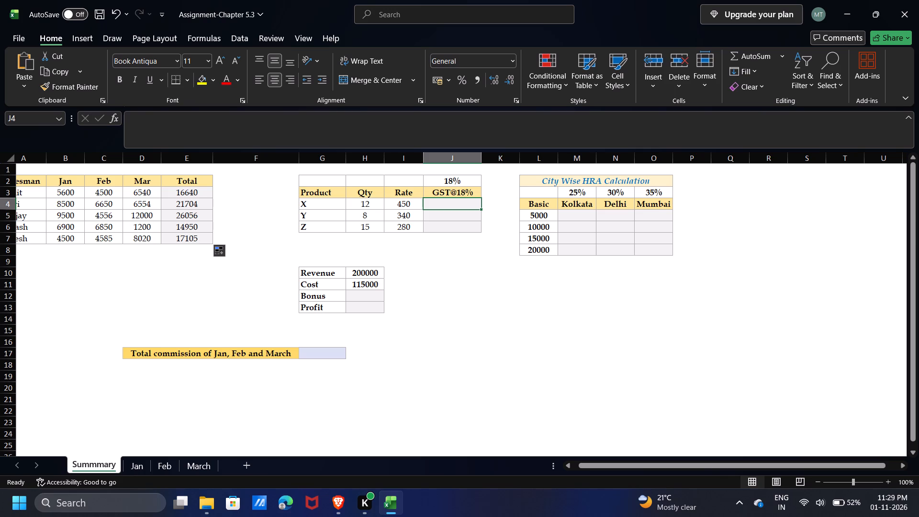
{"action": "key", "text": "equal"}
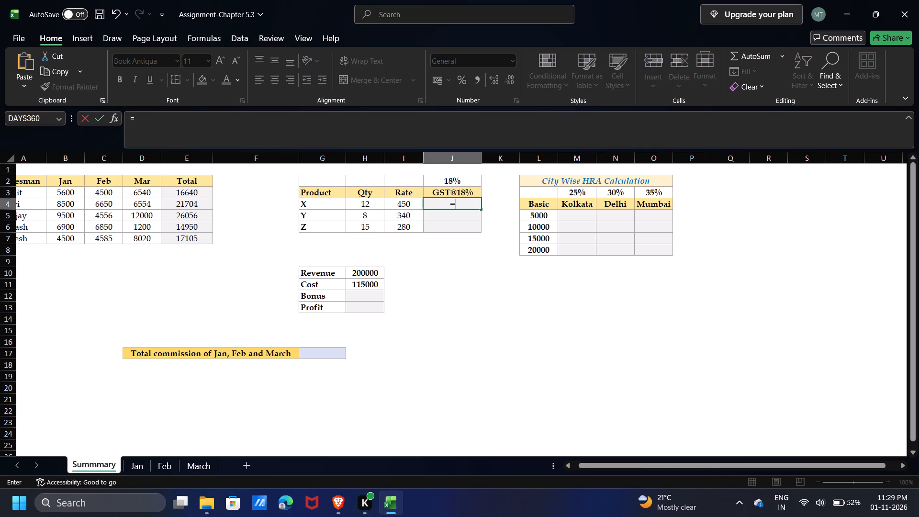
{"action": "left_click", "coordinate": [367, 202]}
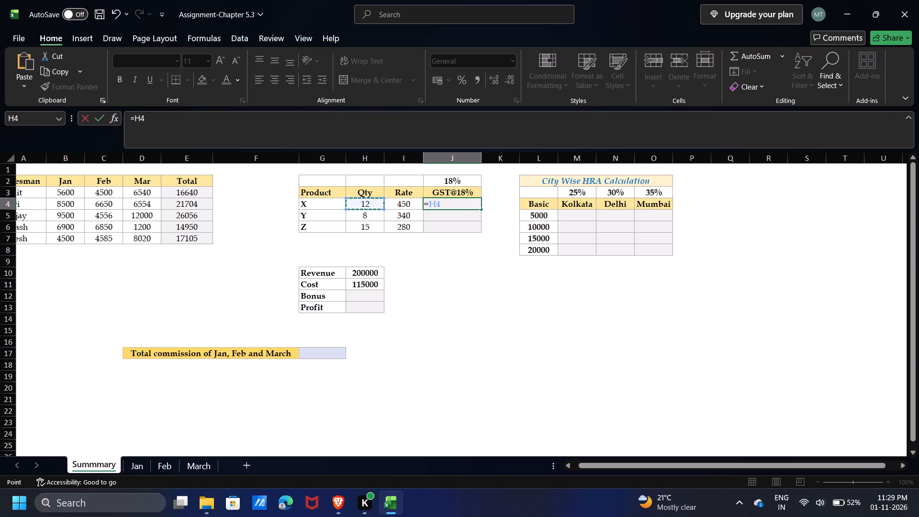
{"action": "key", "text": "shift+asterisk"}
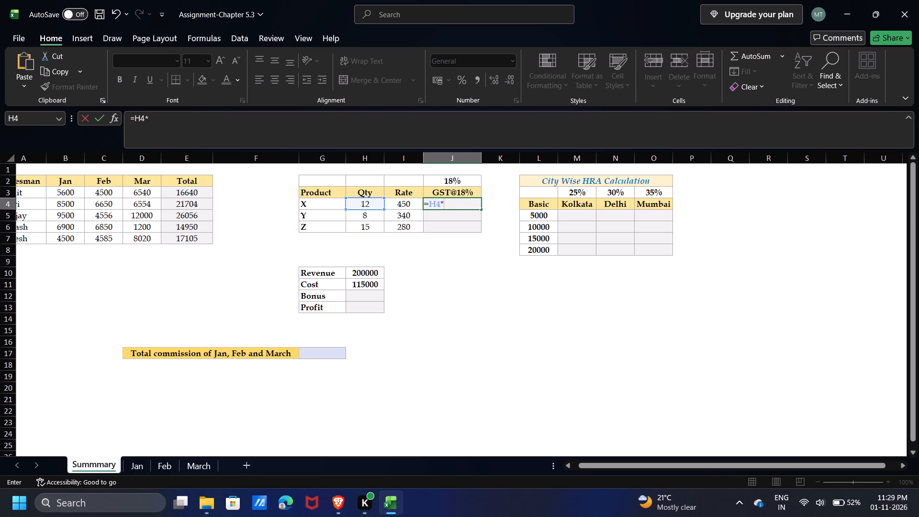
{"action": "left_click", "coordinate": [400, 202]}
{"action": "key", "text": "shift+asterisk"}
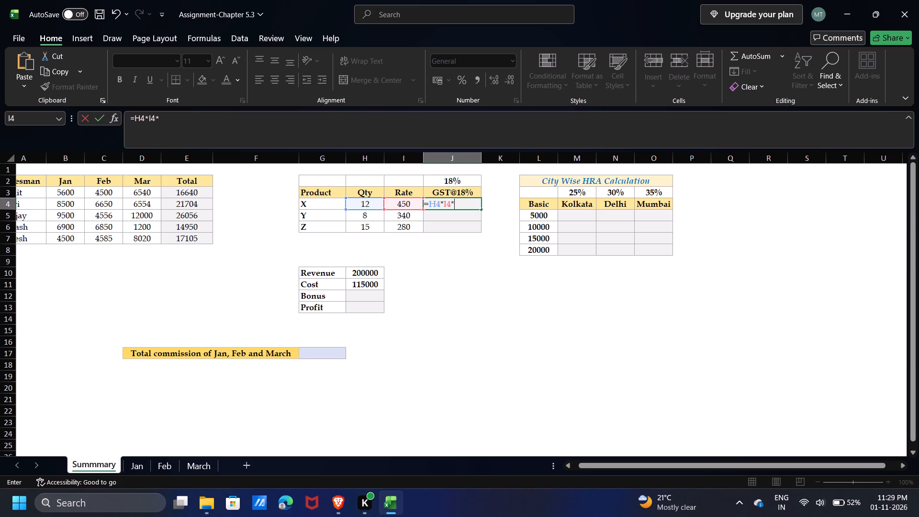
{"action": "left_click", "coordinate": [454, 183]}
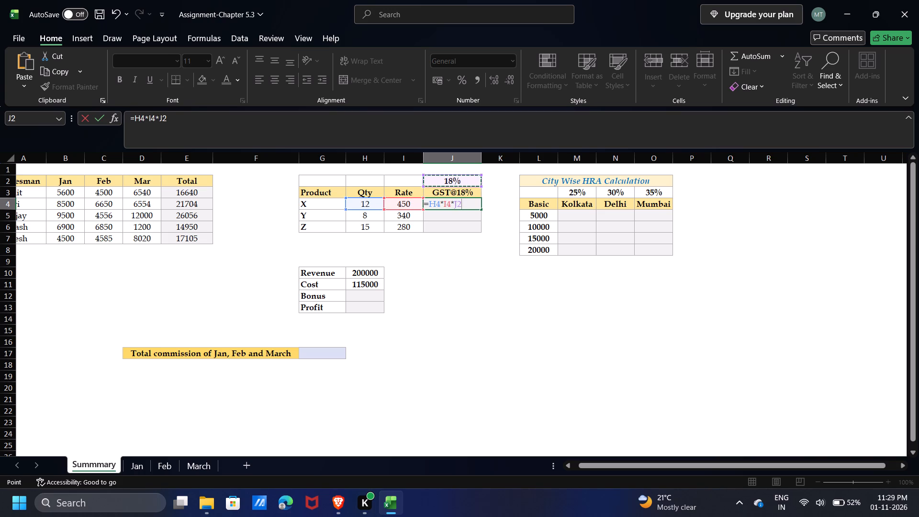
{"action": "key", "text": "F4"}
{"action": "key", "text": "Return"}
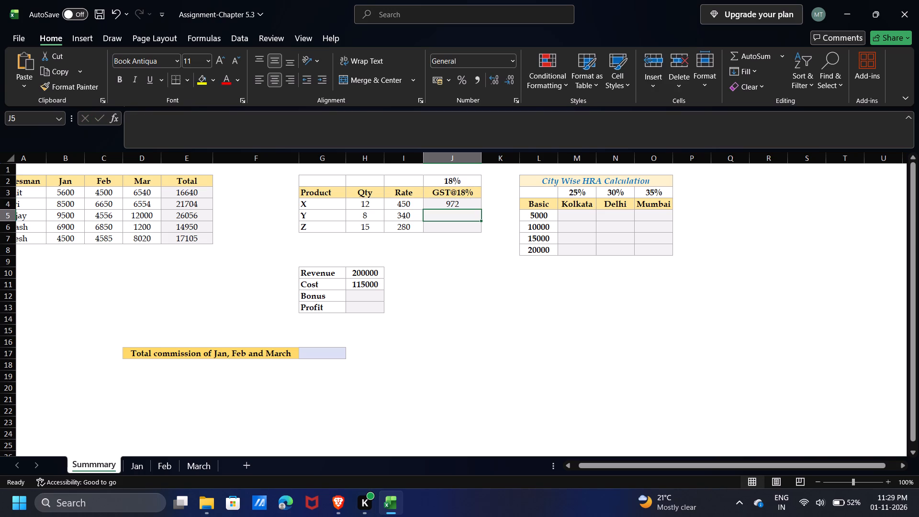
{"action": "left_click", "coordinate": [467, 203]}
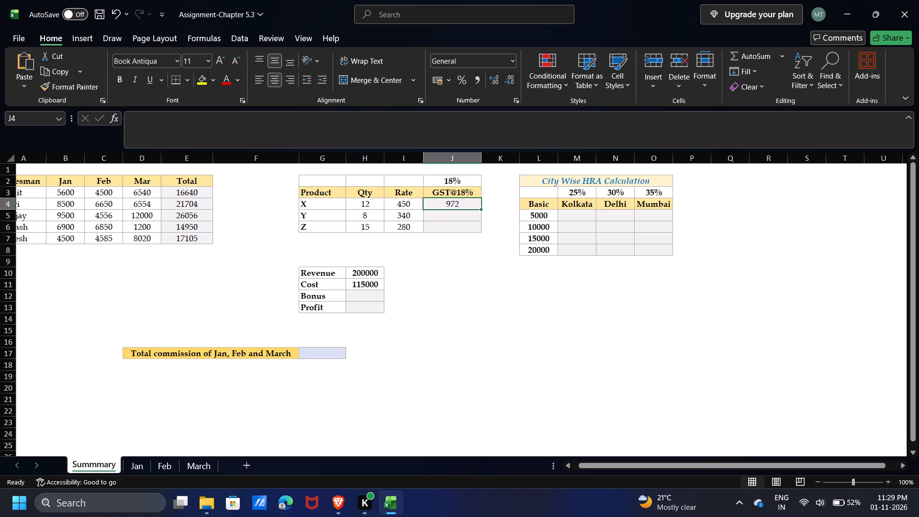
{"action": "double_click", "coordinate": [482, 208]}
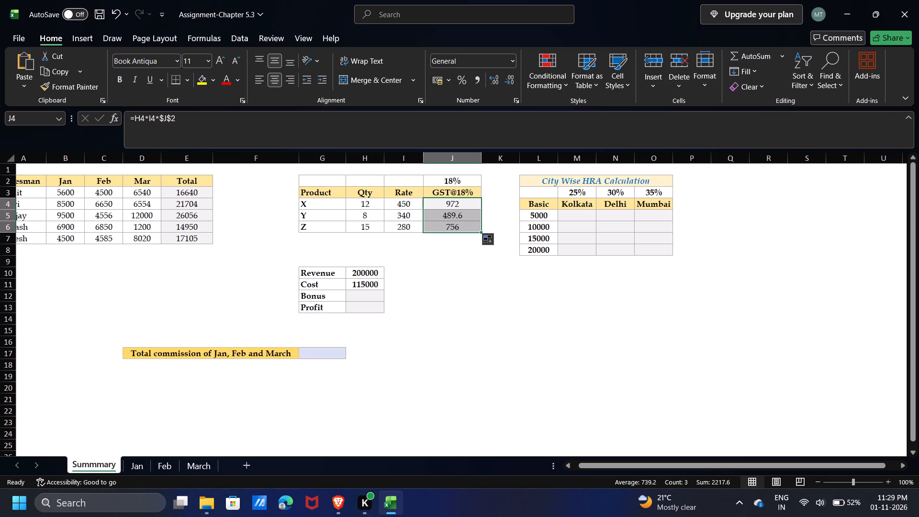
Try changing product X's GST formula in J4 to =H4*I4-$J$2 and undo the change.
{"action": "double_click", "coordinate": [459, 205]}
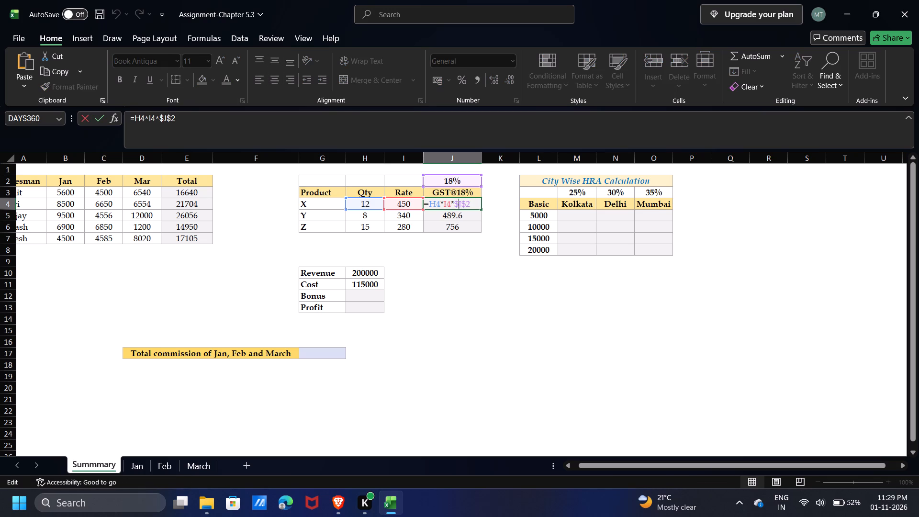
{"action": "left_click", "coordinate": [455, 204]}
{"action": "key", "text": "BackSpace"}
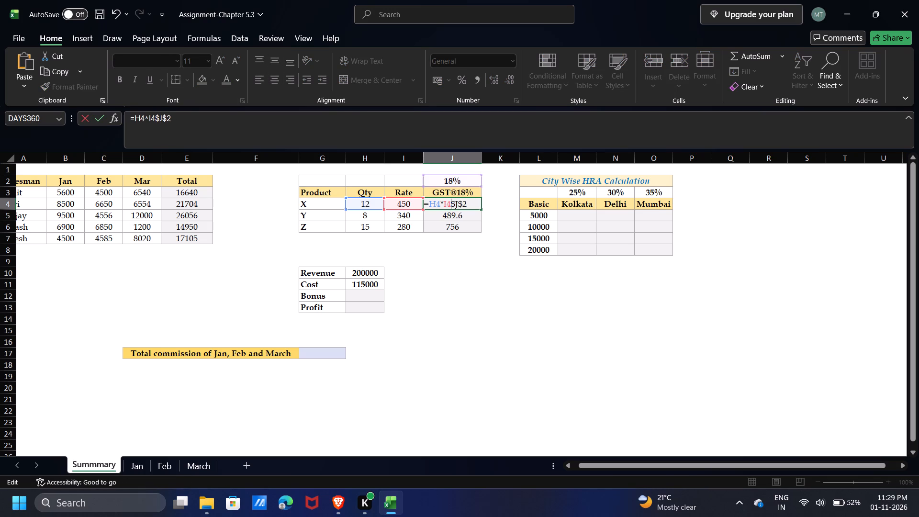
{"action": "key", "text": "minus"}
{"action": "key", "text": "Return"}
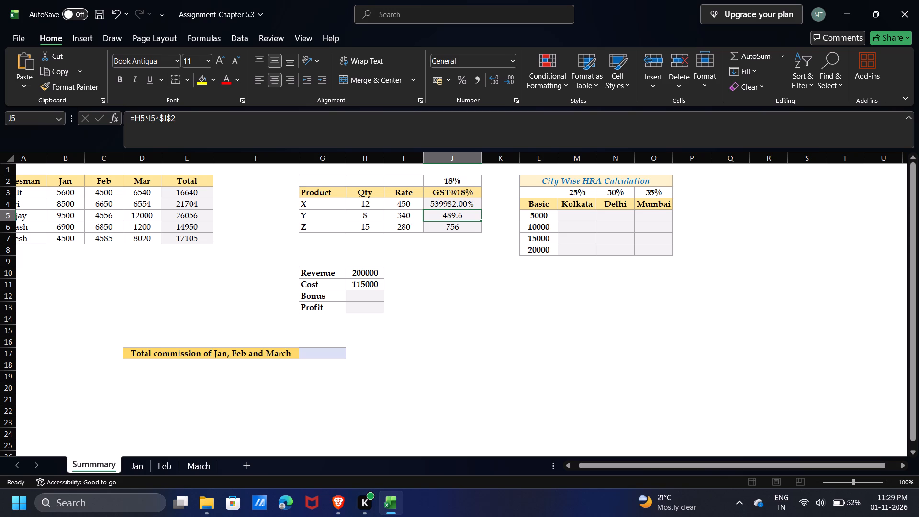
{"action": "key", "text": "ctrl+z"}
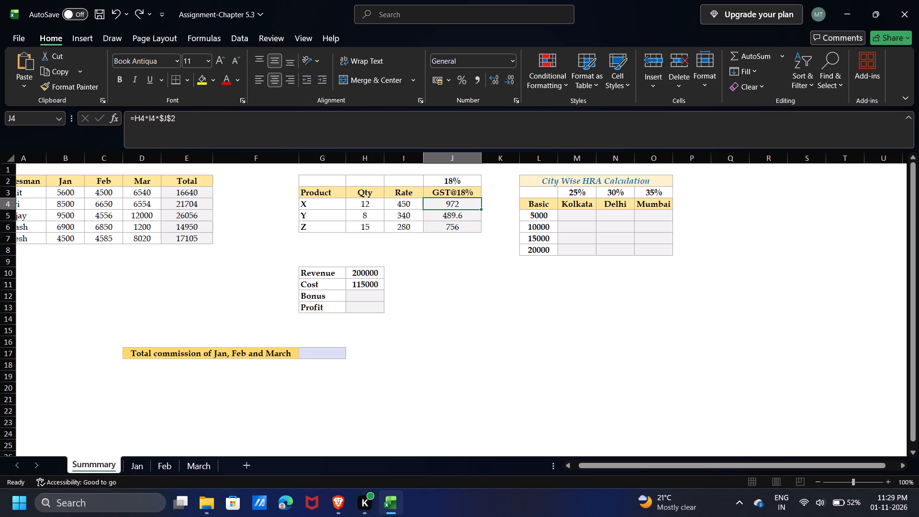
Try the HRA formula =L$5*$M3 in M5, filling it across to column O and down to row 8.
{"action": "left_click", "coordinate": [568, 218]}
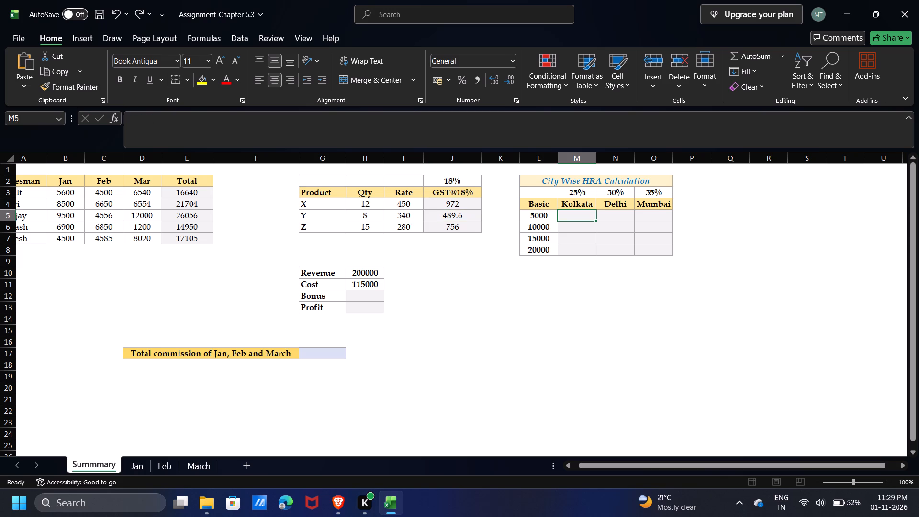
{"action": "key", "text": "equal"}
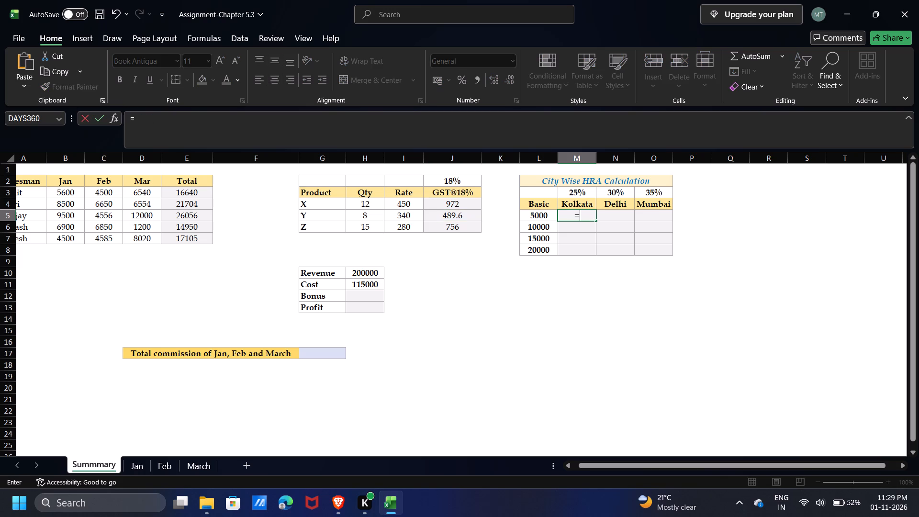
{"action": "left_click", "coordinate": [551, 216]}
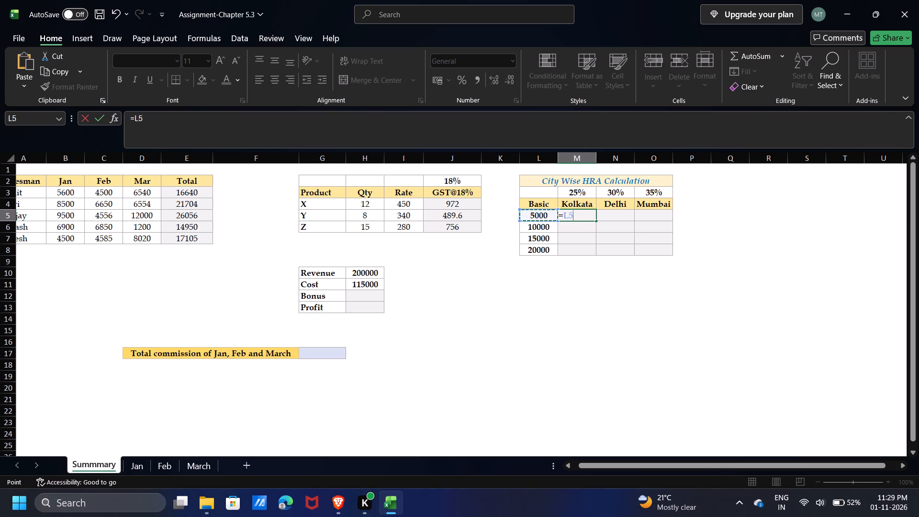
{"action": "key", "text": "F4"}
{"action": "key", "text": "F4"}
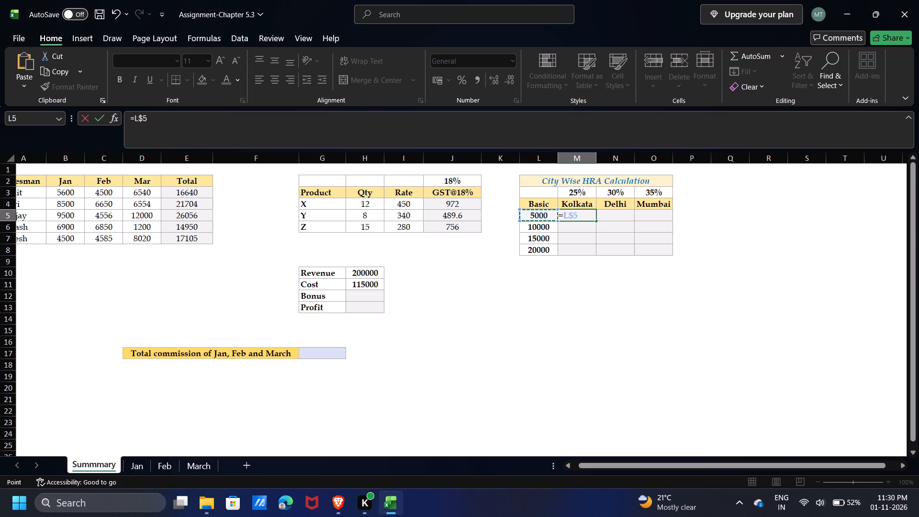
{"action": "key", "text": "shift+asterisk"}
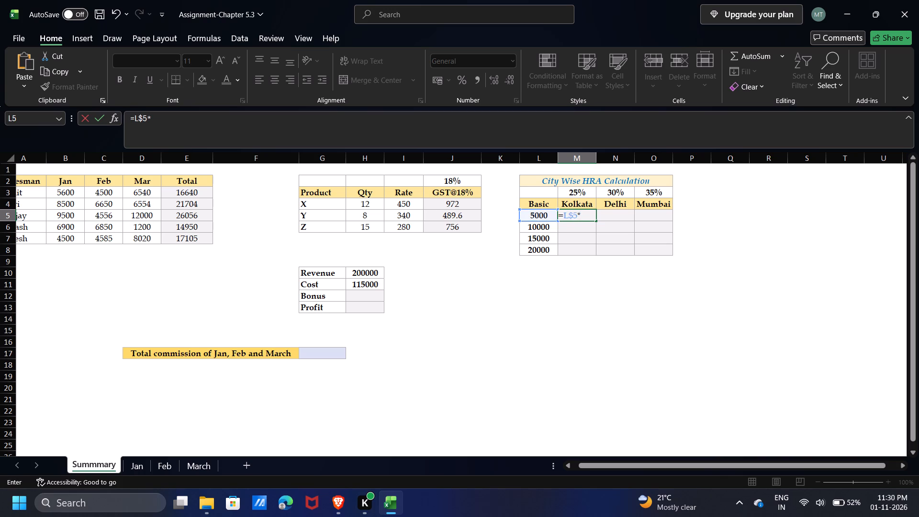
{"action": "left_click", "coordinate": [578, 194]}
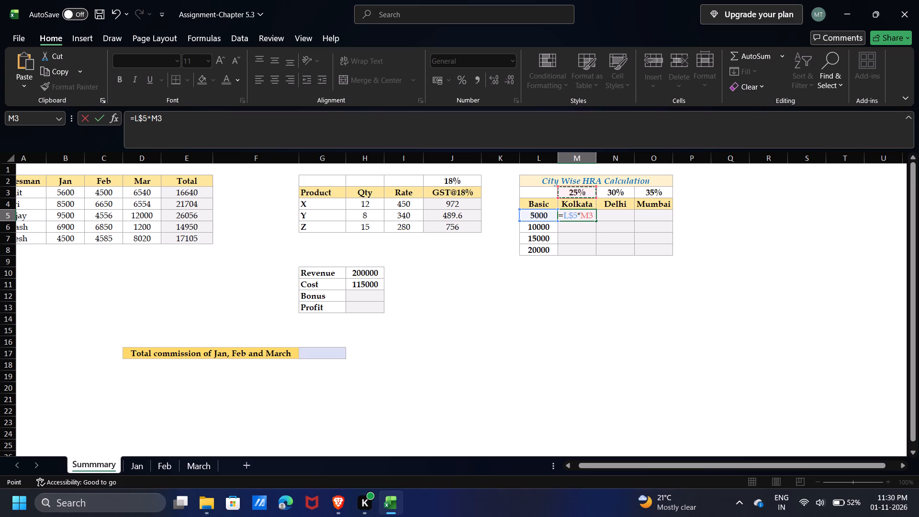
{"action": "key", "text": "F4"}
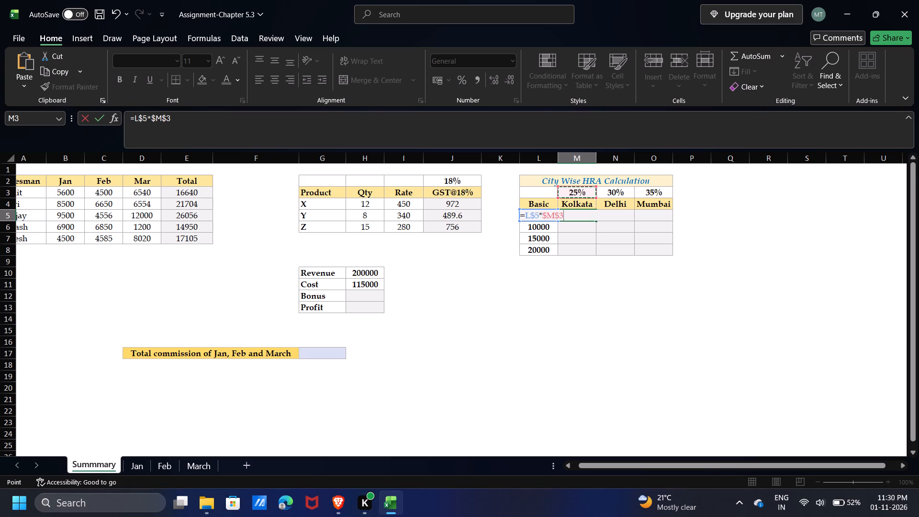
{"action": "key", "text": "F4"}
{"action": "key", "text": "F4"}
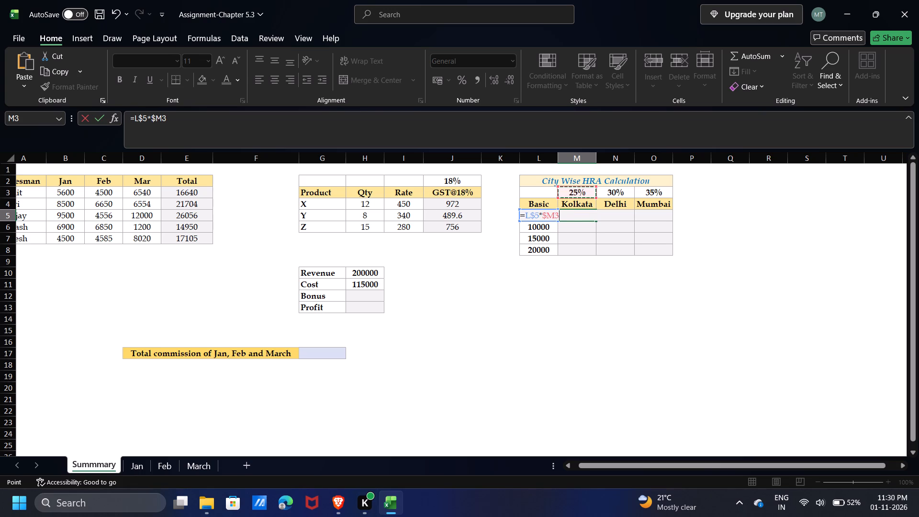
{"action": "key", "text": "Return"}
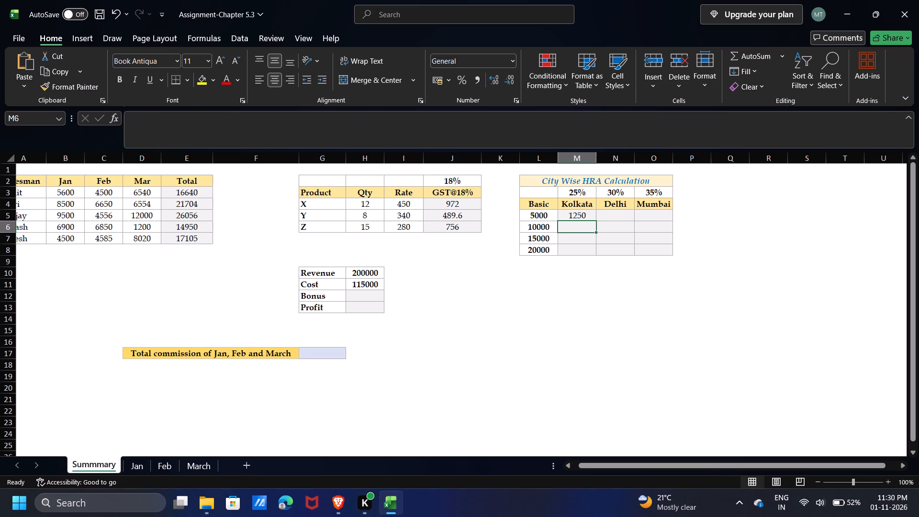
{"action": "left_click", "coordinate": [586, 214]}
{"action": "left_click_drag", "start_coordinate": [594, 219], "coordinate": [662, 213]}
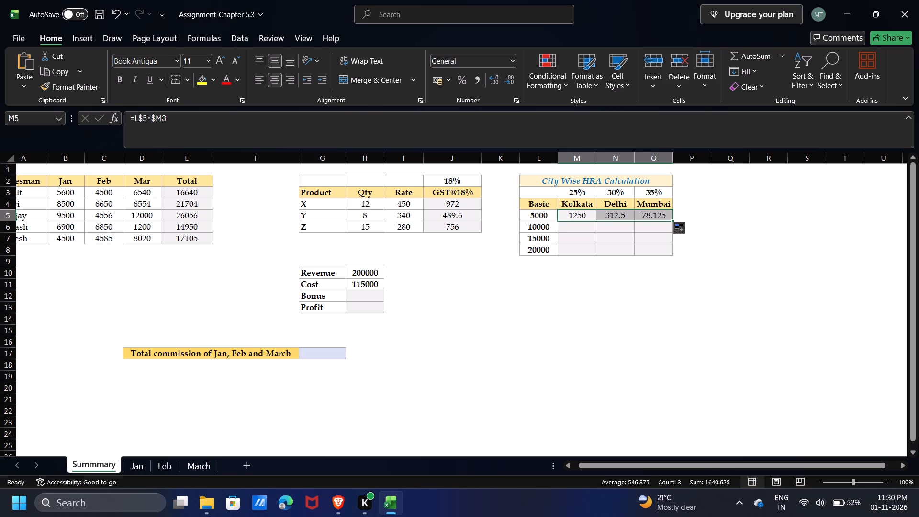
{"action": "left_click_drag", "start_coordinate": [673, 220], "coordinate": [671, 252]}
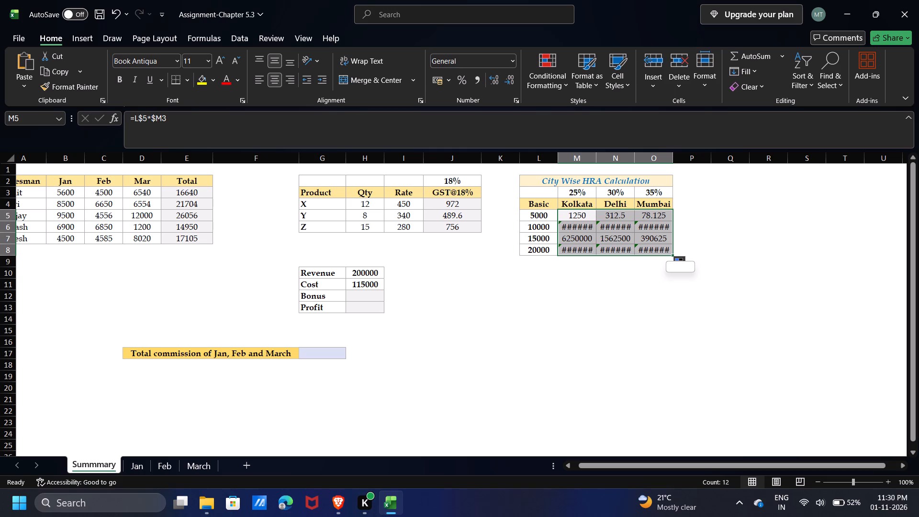
Auto-fit the widths of the Kolkata and Delhi columns, M and N, to their contents.
{"action": "double_click", "coordinate": [594, 162]}
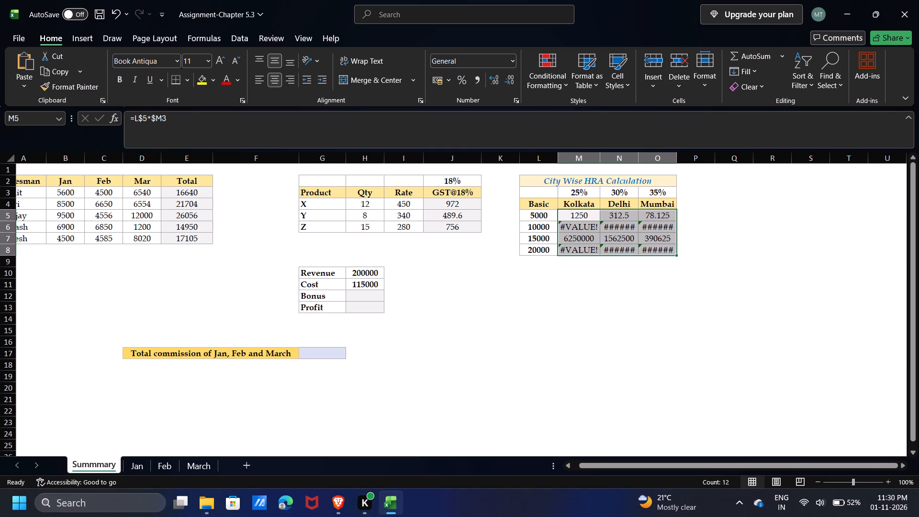
{"action": "double_click", "coordinate": [636, 162]}
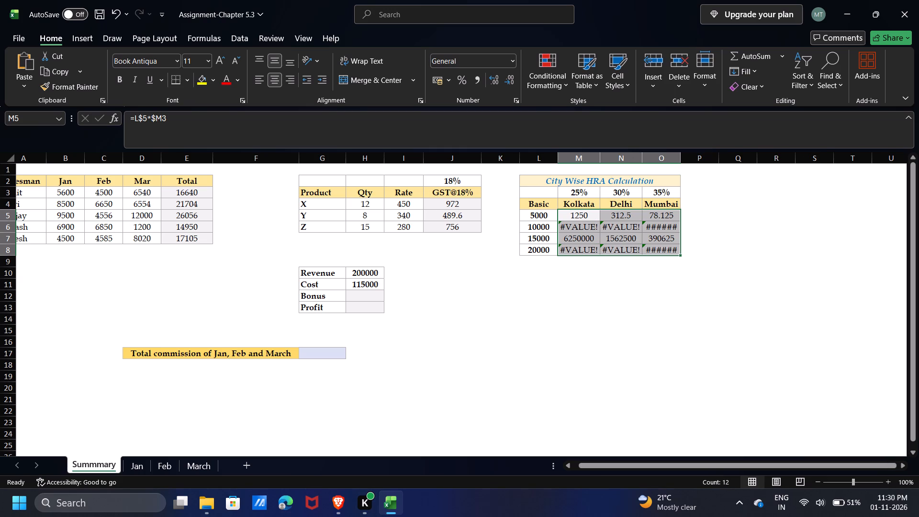
{"action": "left_click", "coordinate": [678, 165]}
{"action": "left_click_drag", "start_coordinate": [678, 165], "coordinate": [676, 166]}
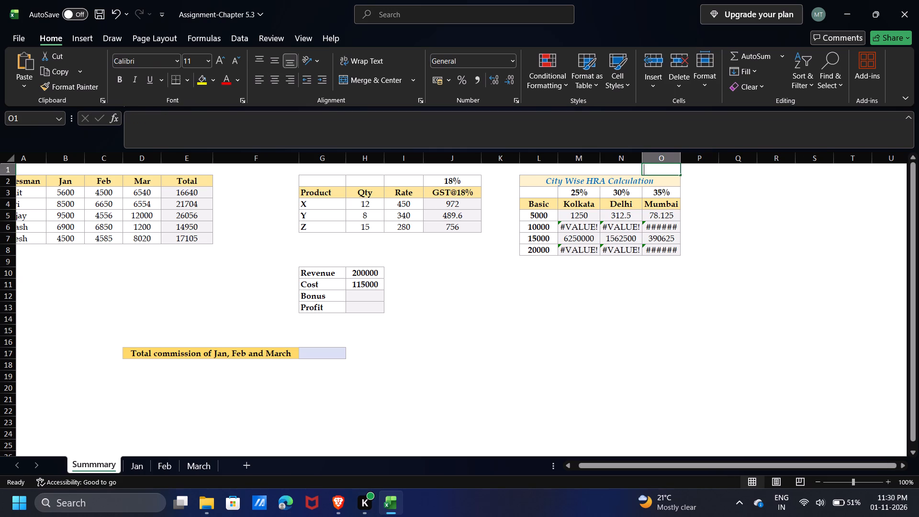
{"action": "left_click_drag", "start_coordinate": [676, 166], "coordinate": [577, 214]}
Change the Kolkata HRA formula in M5 to =$L5*M$3 and fill it through M5:O8.
{"action": "left_click", "coordinate": [577, 214]}
{"action": "double_click", "coordinate": [577, 214]}
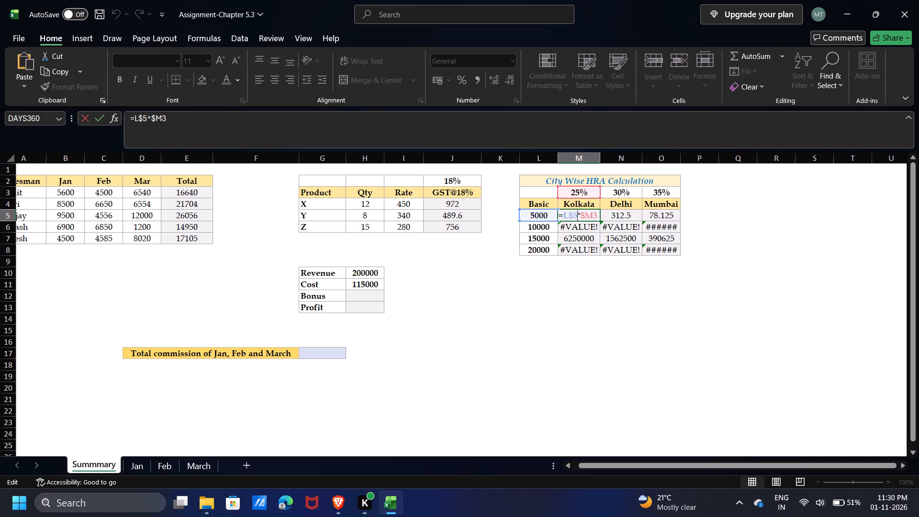
{"action": "double_click", "coordinate": [575, 216]}
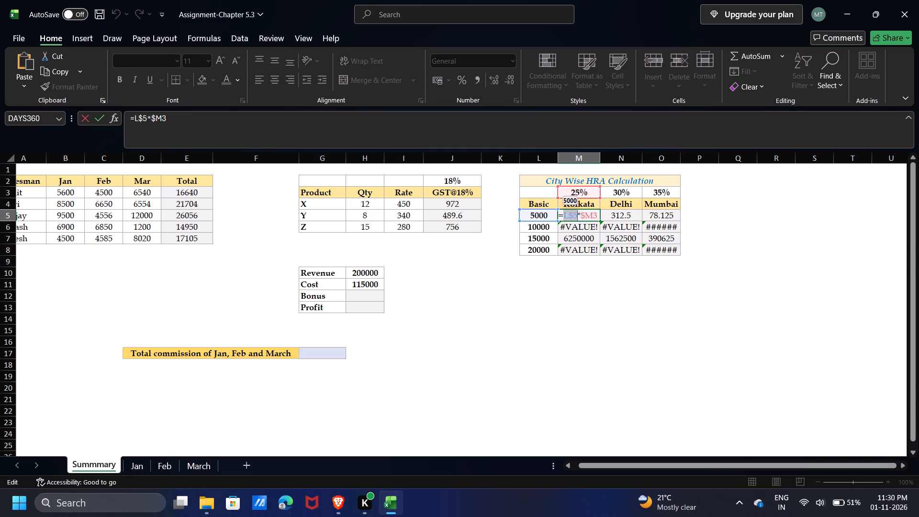
{"action": "key", "text": "F4"}
{"action": "double_click", "coordinate": [595, 216]}
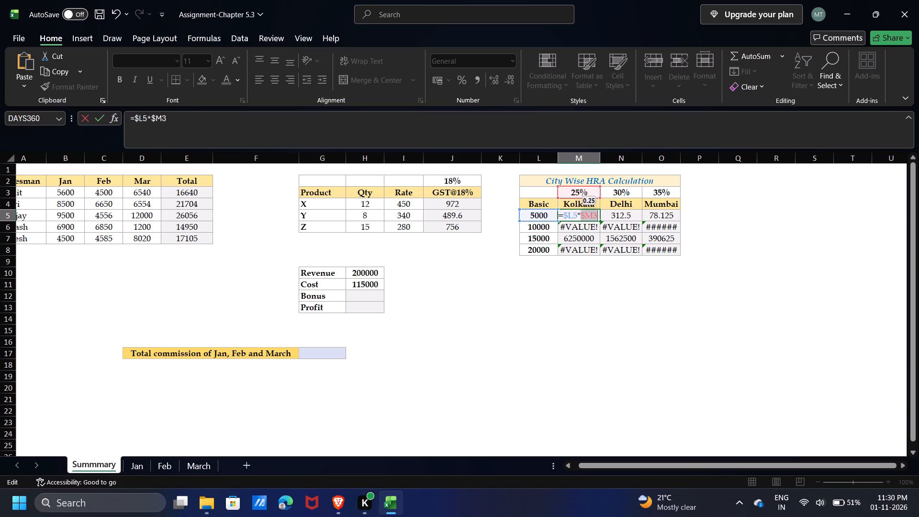
{"action": "key", "text": "F4"}
{"action": "key", "text": "F4"}
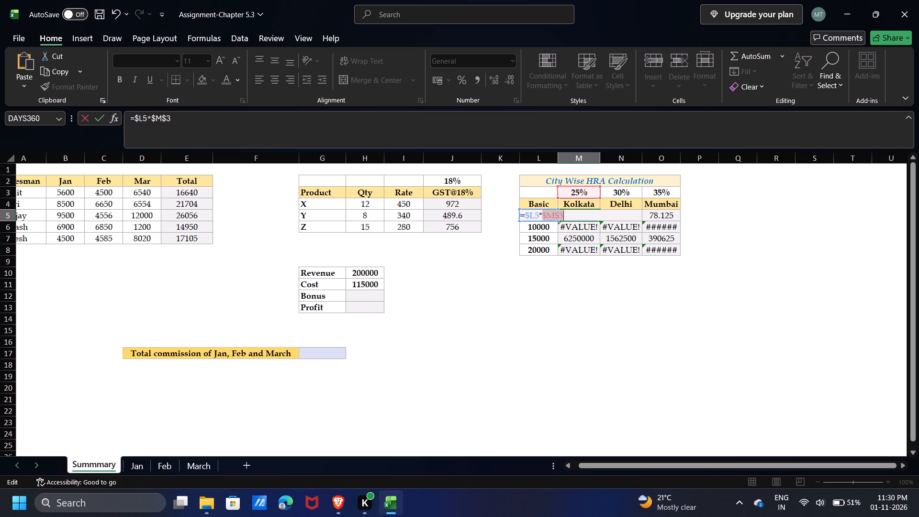
{"action": "key", "text": "F4"}
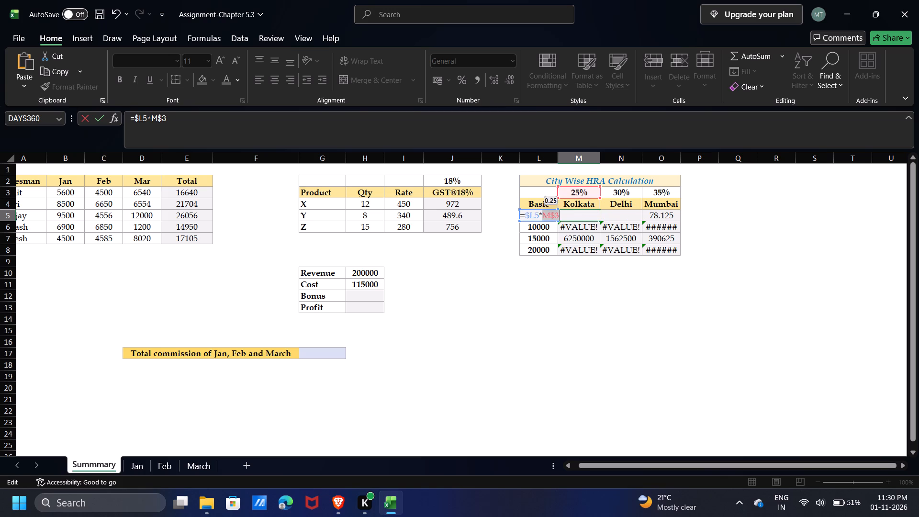
{"action": "key", "text": "Return"}
{"action": "left_click", "coordinate": [594, 216]}
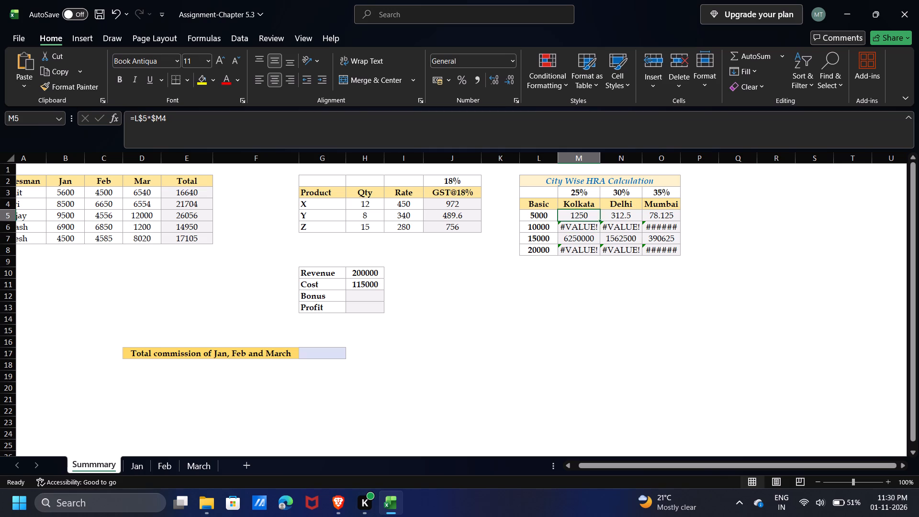
{"action": "left_click_drag", "start_coordinate": [598, 219], "coordinate": [591, 252]}
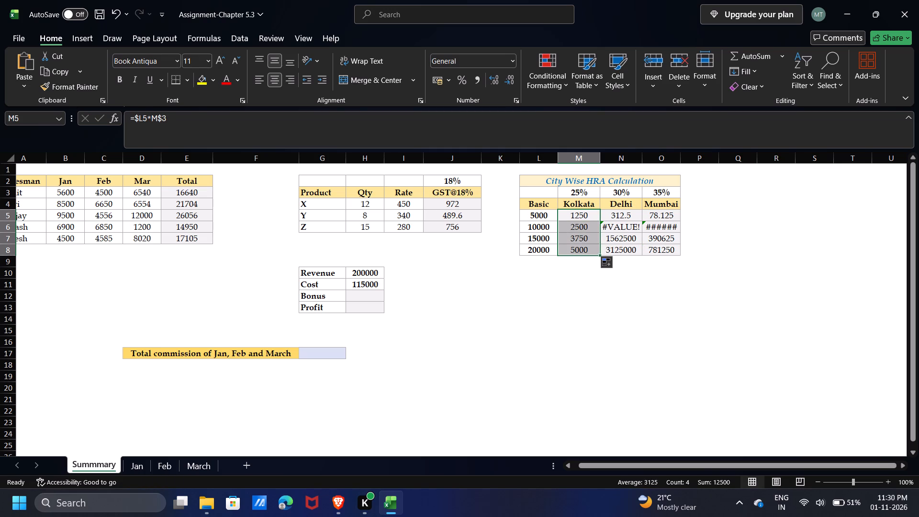
{"action": "left_click_drag", "start_coordinate": [601, 255], "coordinate": [667, 244]}
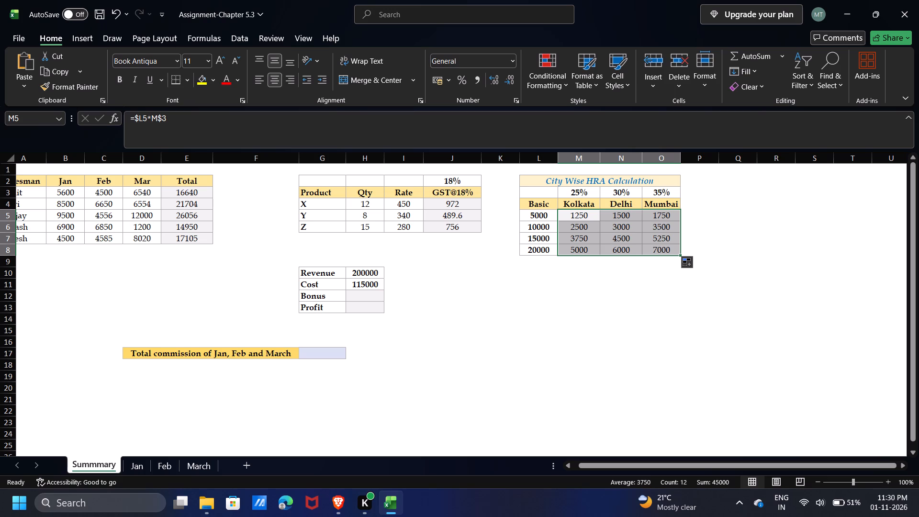
{"action": "left_click", "coordinate": [667, 244]}
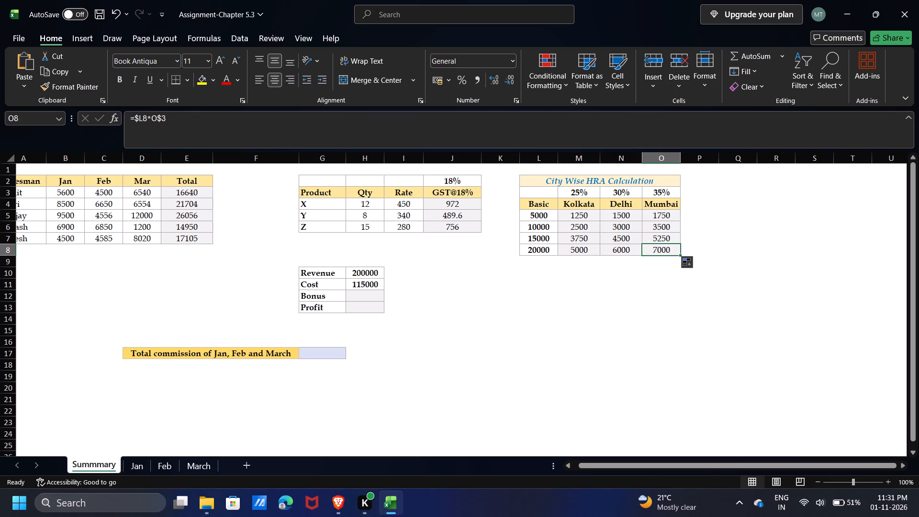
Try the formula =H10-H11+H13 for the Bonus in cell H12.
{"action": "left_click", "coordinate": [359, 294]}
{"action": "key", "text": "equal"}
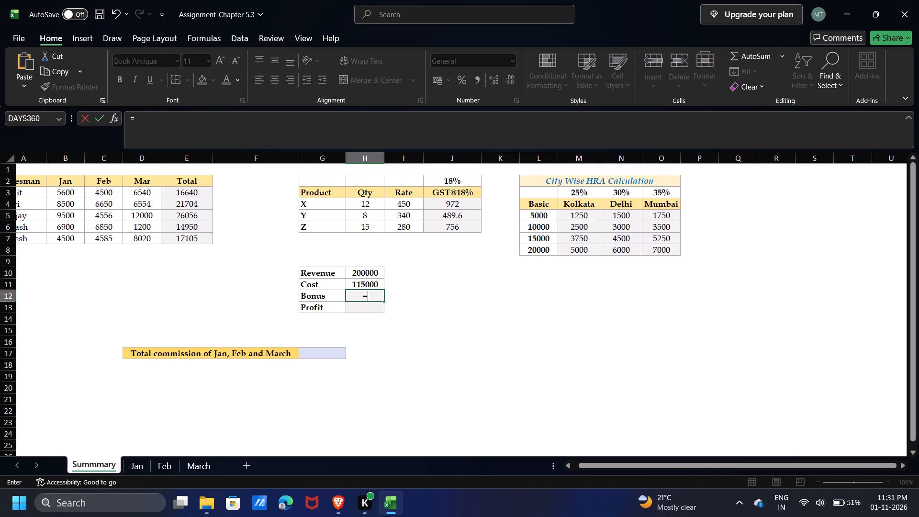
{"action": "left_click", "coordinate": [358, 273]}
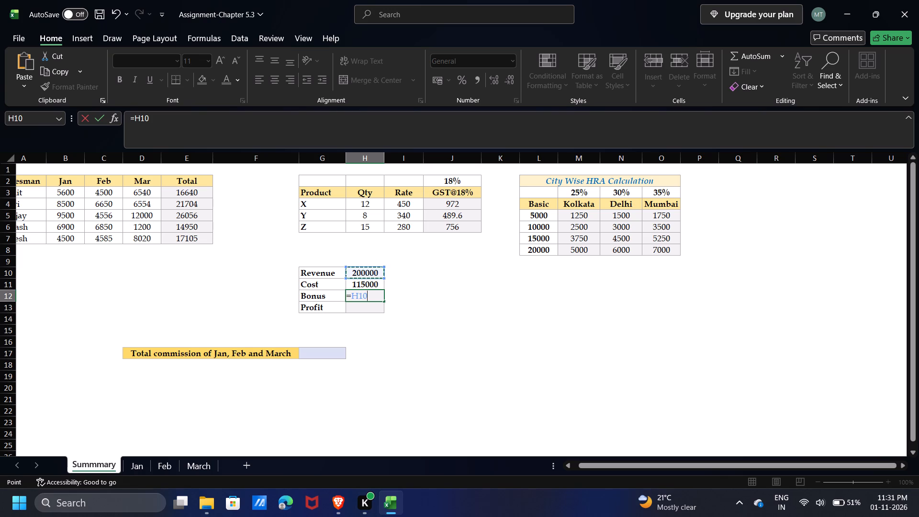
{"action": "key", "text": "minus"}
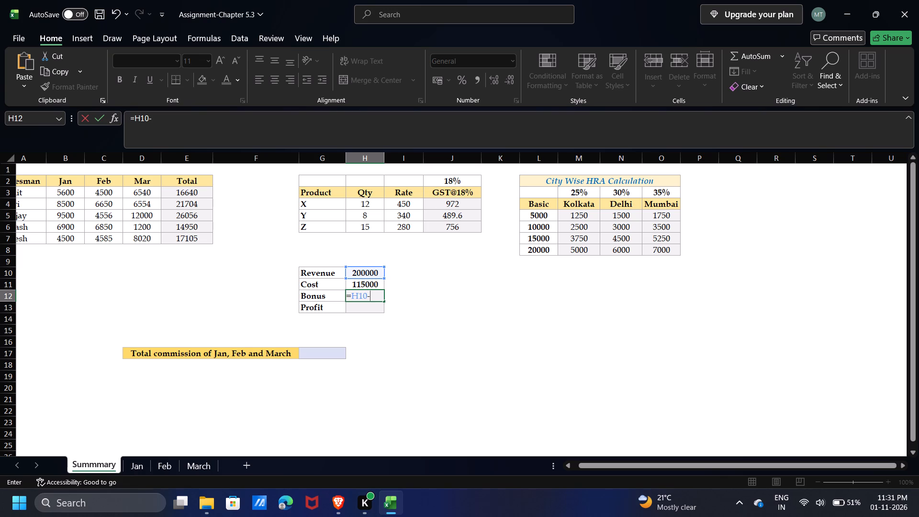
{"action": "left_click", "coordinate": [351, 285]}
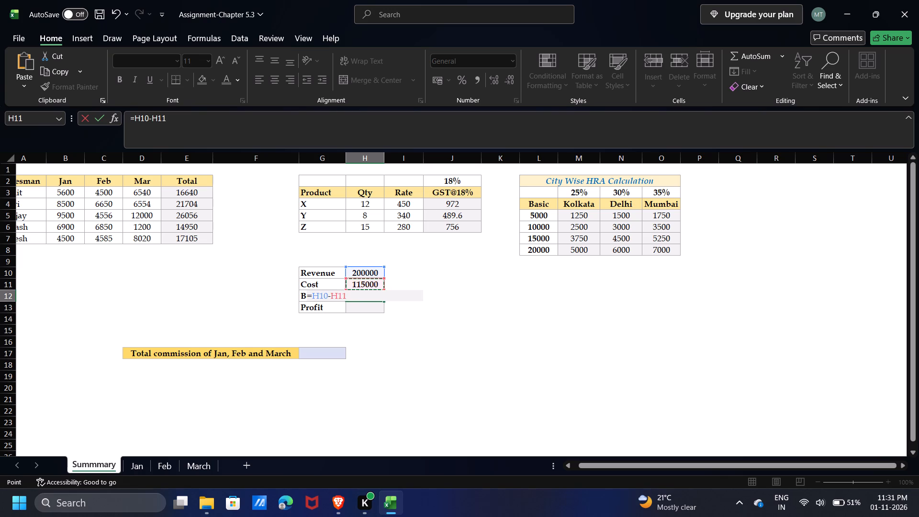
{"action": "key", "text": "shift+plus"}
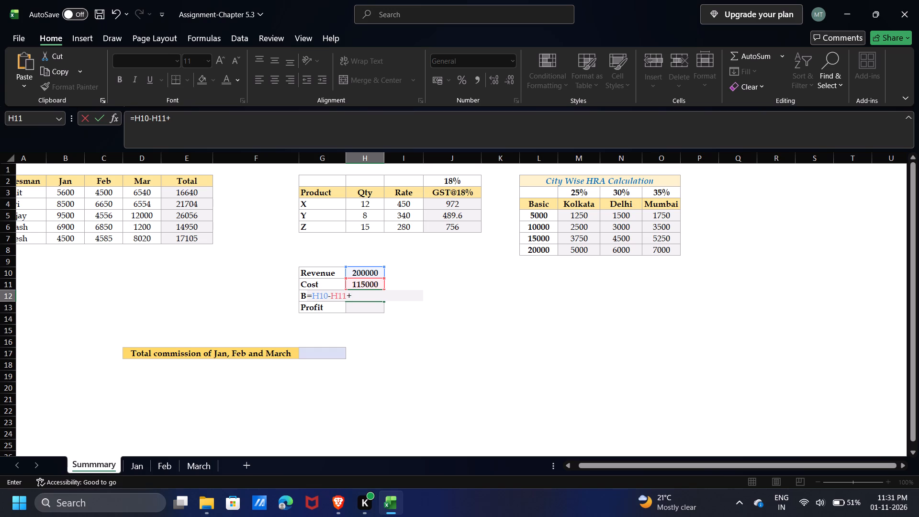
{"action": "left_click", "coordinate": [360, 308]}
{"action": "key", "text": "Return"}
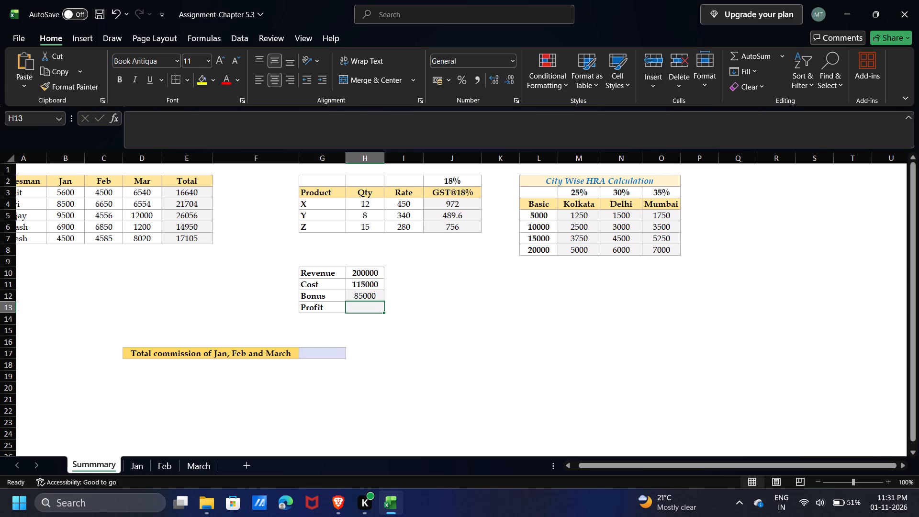
Clear the Bonus formula from cell H12, leaving the cell empty.
{"action": "left_click", "coordinate": [375, 309]}
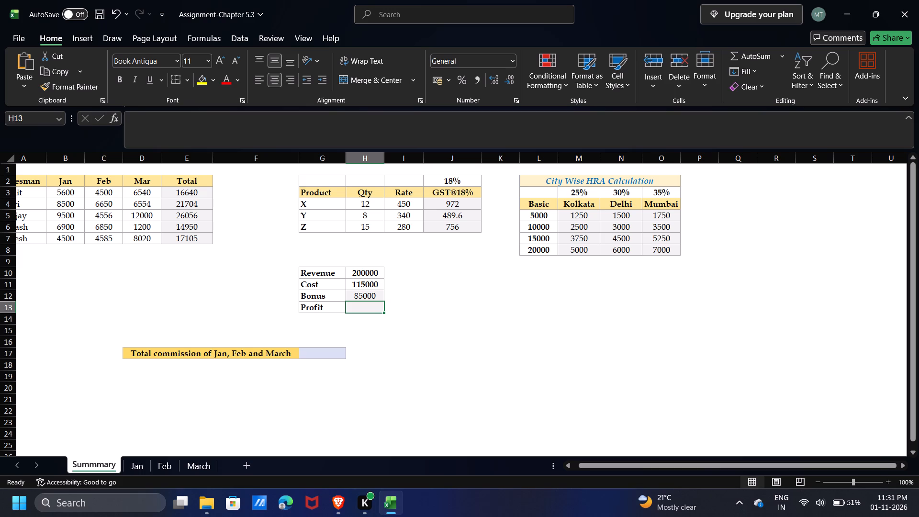
{"action": "double_click", "coordinate": [375, 298]}
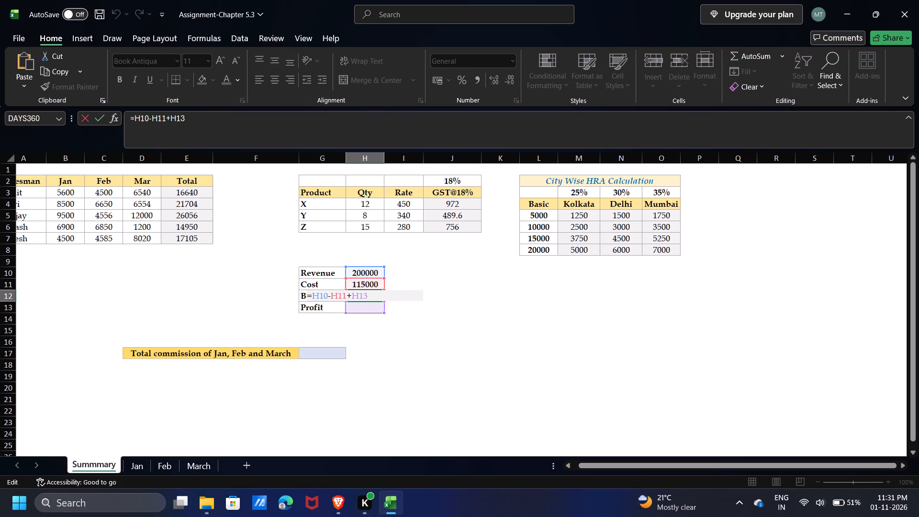
{"action": "key", "text": "BackSpace"}
{"action": "key", "text": "BackSpace"}
{"action": "key", "text": "BackSpace"}
{"action": "key", "text": "BackSpace"}
{"action": "key", "text": "BackSpace"}
{"action": "key", "text": "BackSpace"}
{"action": "key", "text": "BackSpace"}
{"action": "key", "text": "BackSpace"}
{"action": "key", "text": "BackSpace"}
{"action": "key", "text": "BackSpace"}
{"action": "key", "text": "BackSpace"}
{"action": "key", "text": "BackSpace"}
{"action": "key", "text": "BackSpace"}
{"action": "key", "text": "BackSpace"}
{"action": "key", "text": "BackSpace"}
{"action": "key", "text": "BackSpace"}
{"action": "key", "text": "BackSpace"}
{"action": "key", "text": "BackSpace"}
{"action": "key", "text": "BackSpace"}
{"action": "key", "text": "BackSpace"}
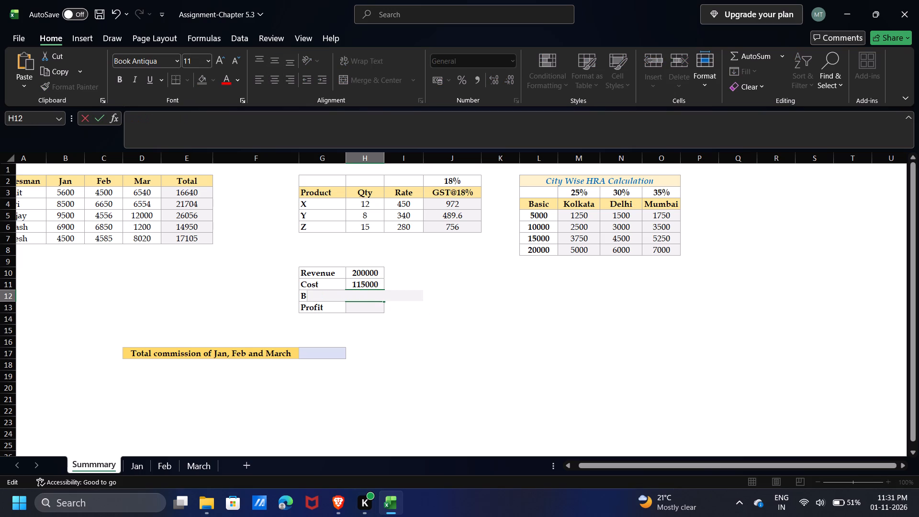
{"action": "key", "text": "Return"}
{"action": "left_click", "coordinate": [375, 298]}
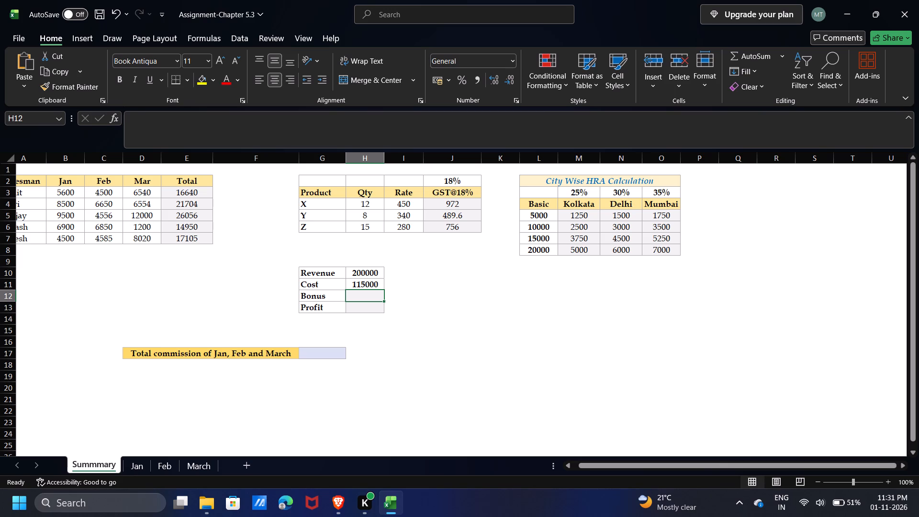
Enter the Profit formula =H10-H11+H12 in cell H13.
{"action": "left_click", "coordinate": [368, 306]}
{"action": "key", "text": "equal"}
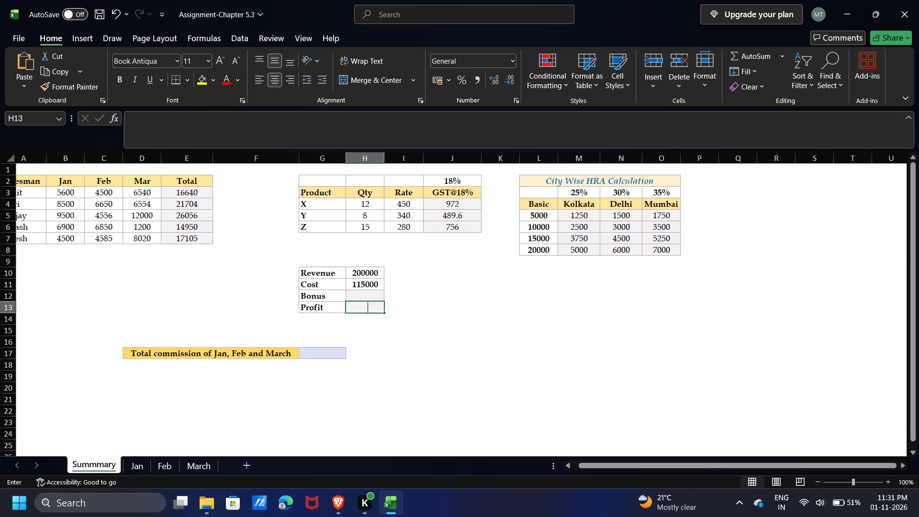
{"action": "left_click", "coordinate": [362, 276]}
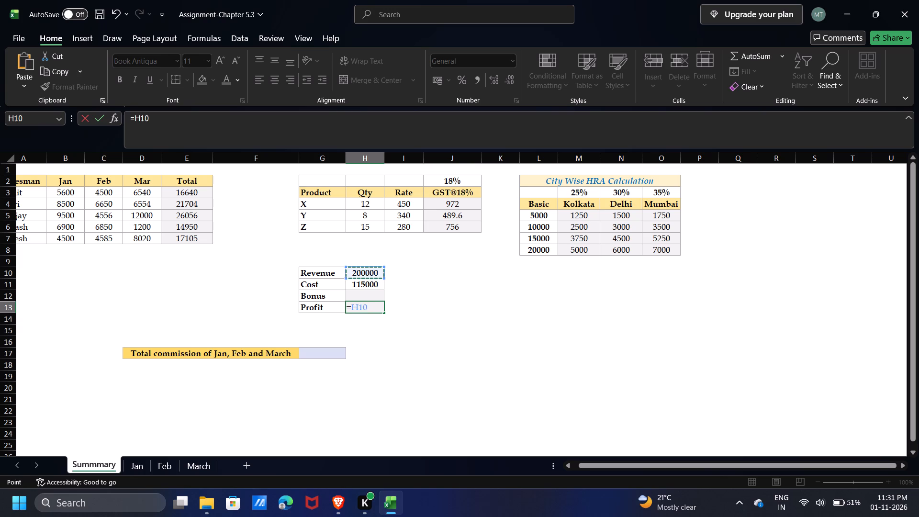
{"action": "key", "text": "minus"}
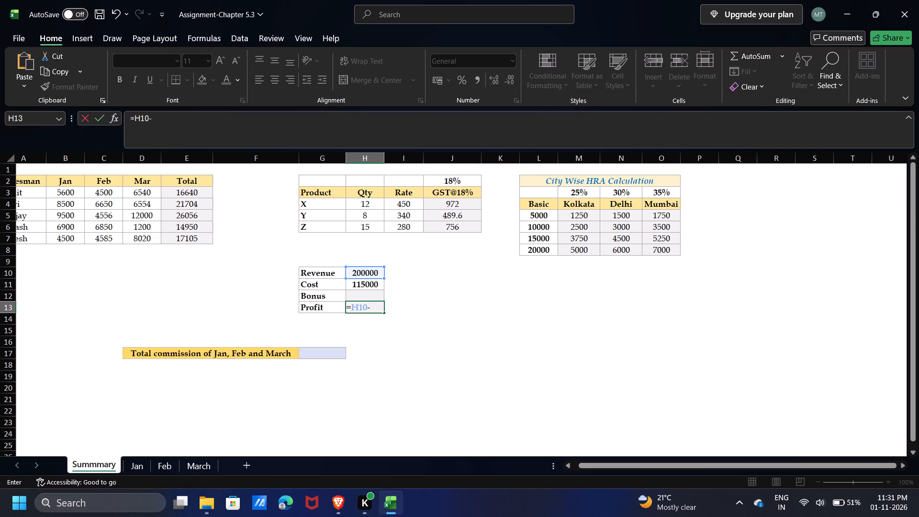
{"action": "left_click", "coordinate": [362, 286]}
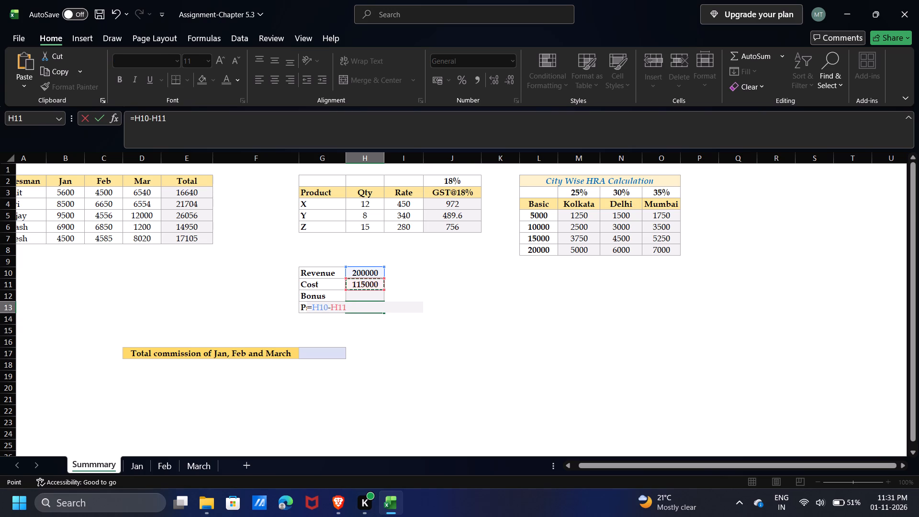
{"action": "key", "text": "shift+plus"}
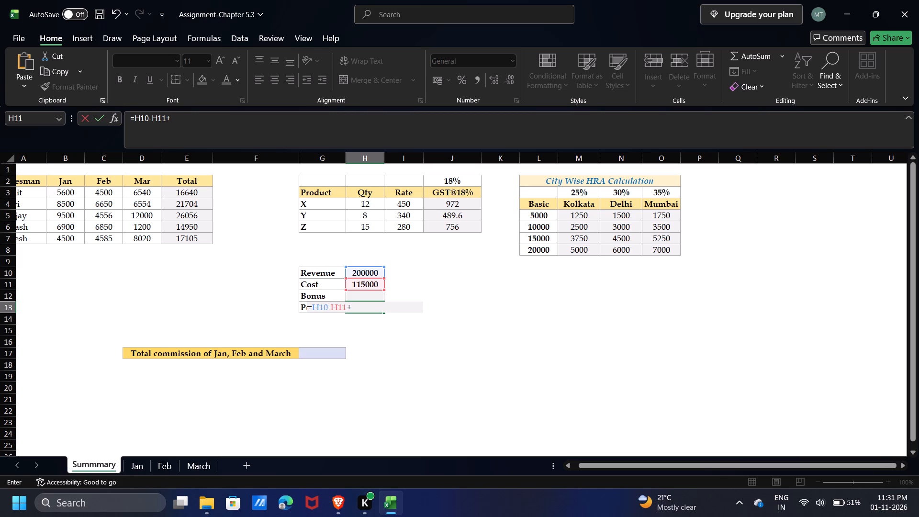
{"action": "left_click", "coordinate": [361, 295]}
{"action": "key", "text": "Return"}
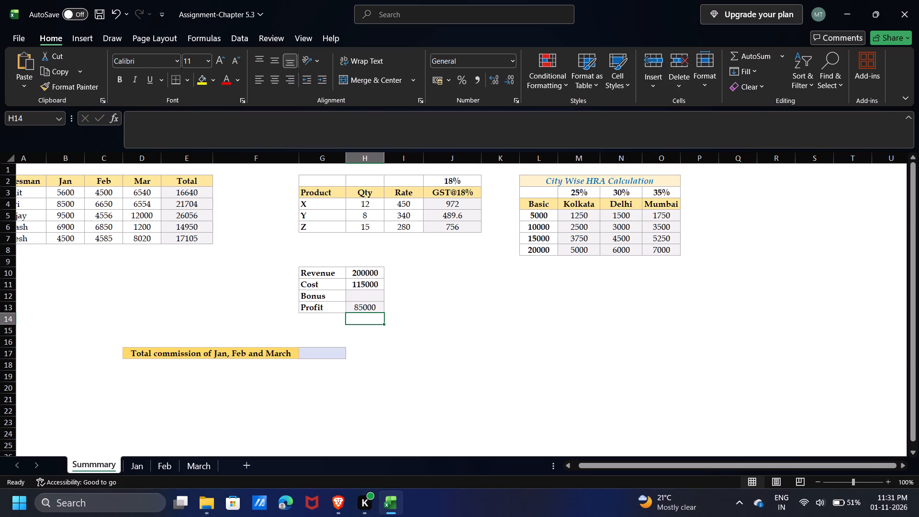
Enter the Bonus formula =H10+H13-H11 in cell H12 and dismiss the message box.
{"action": "left_click", "coordinate": [358, 298]}
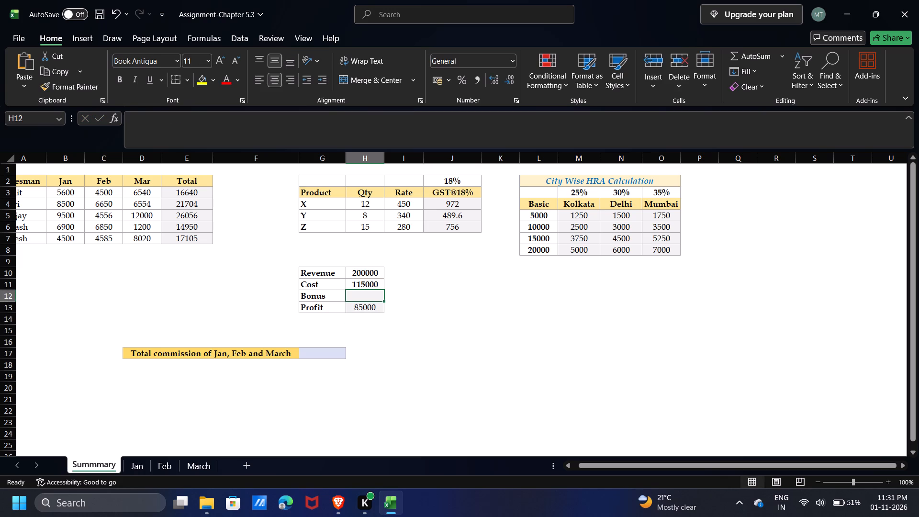
{"action": "key", "text": "equal"}
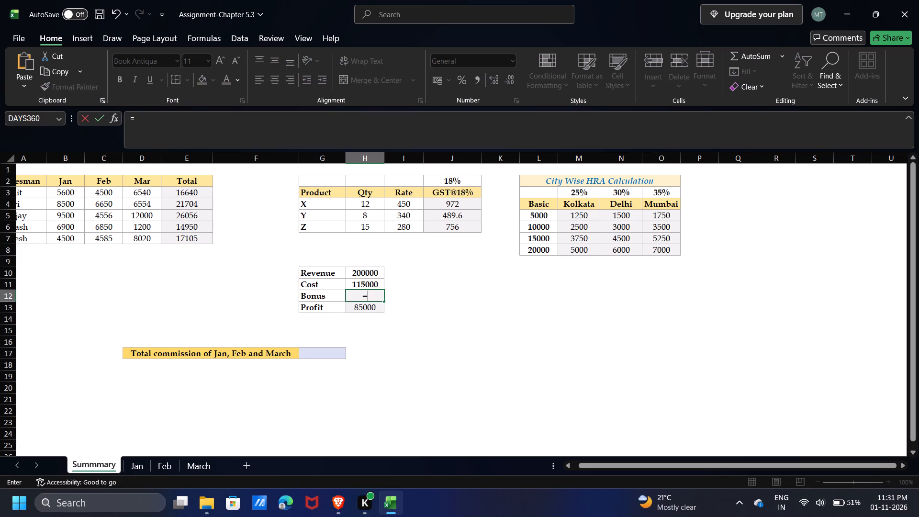
{"action": "left_click", "coordinate": [363, 274]}
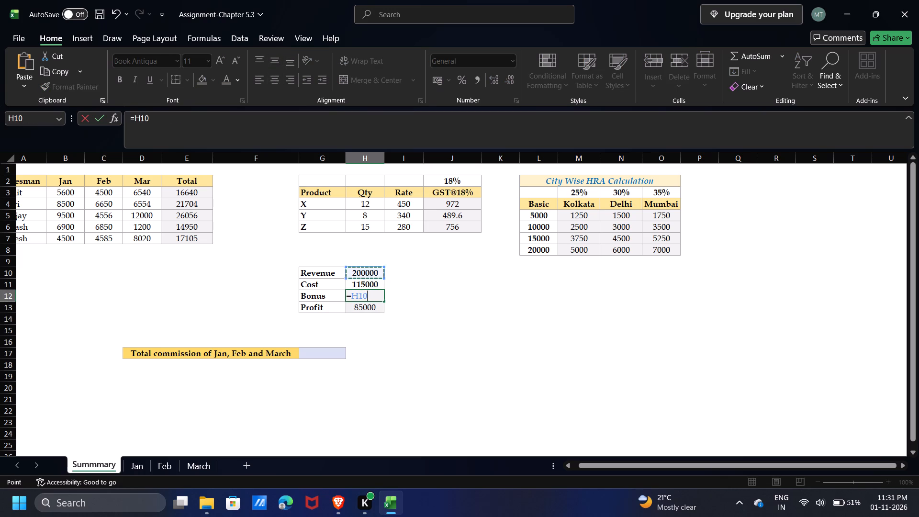
{"action": "key", "text": "shift+plus"}
{"action": "left_click", "coordinate": [360, 309]}
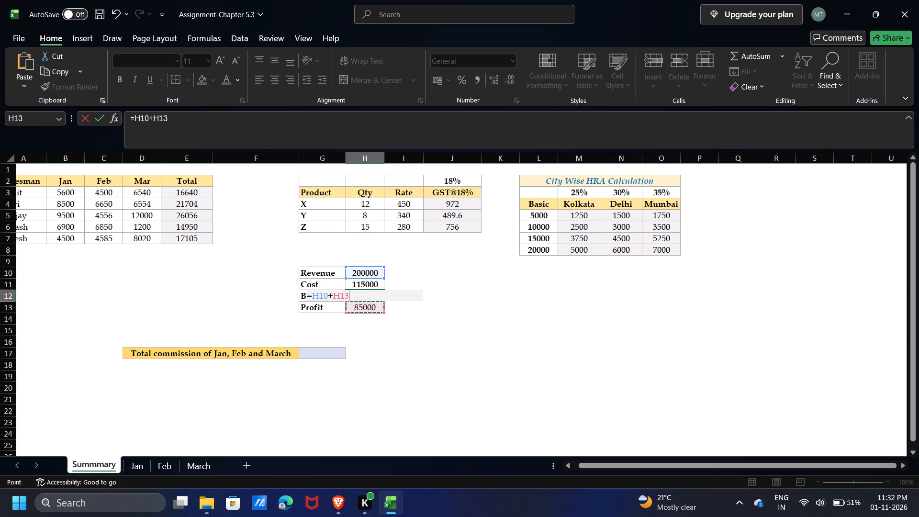
{"action": "key", "text": "minus"}
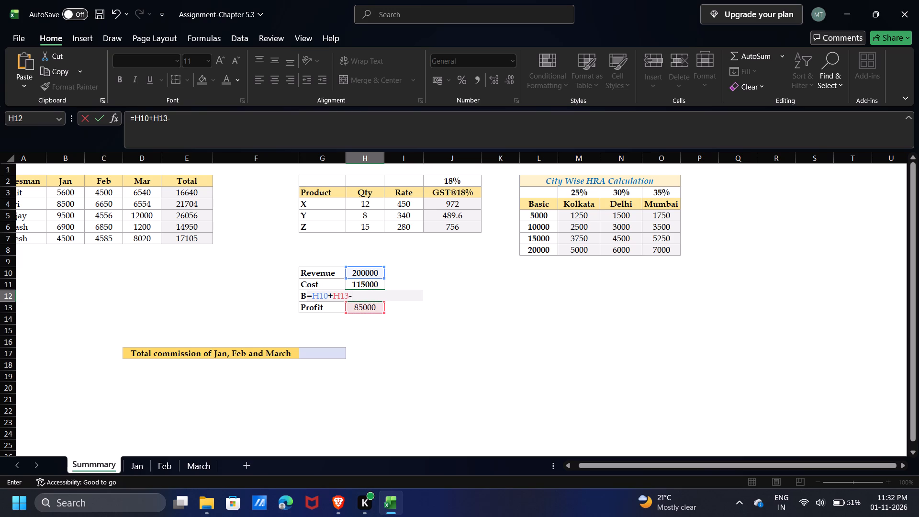
{"action": "left_click", "coordinate": [364, 284]}
{"action": "key", "text": "Return"}
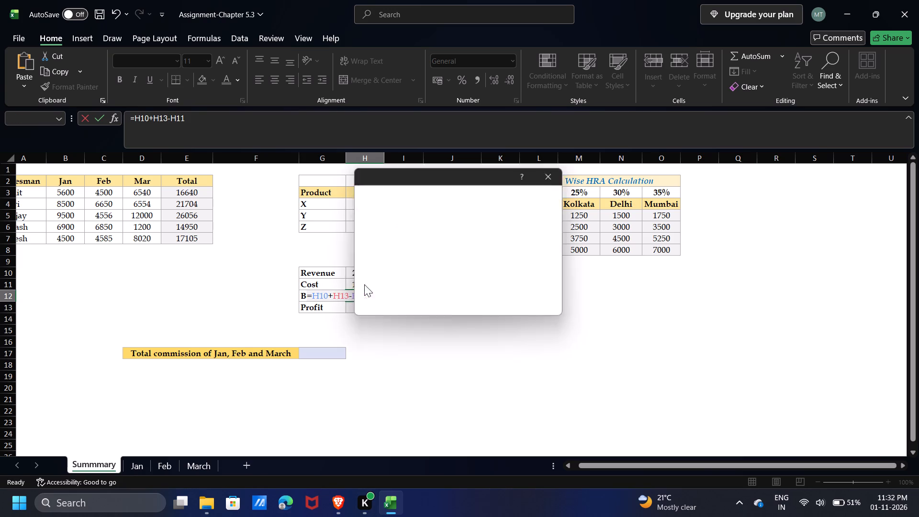
{"action": "left_click", "coordinate": [537, 300]}
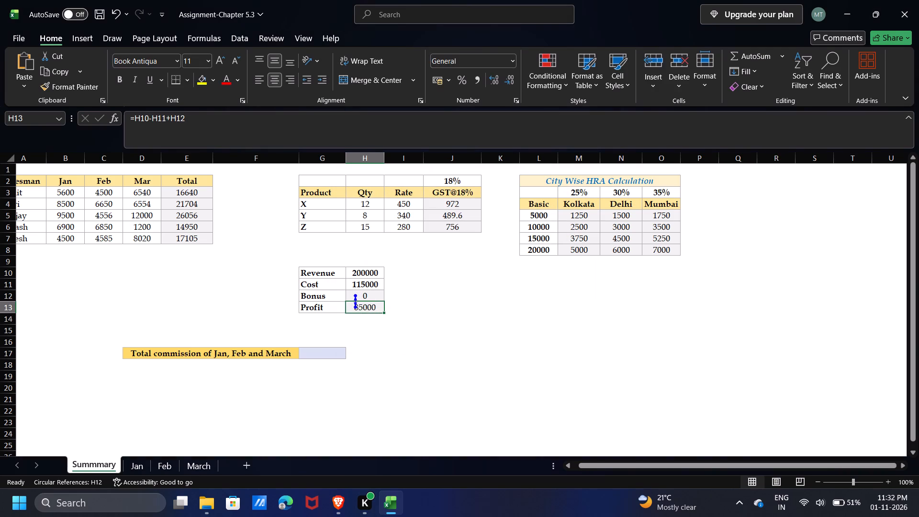
Open the Excel Options dialog.
{"action": "left_click", "coordinate": [15, 37]}
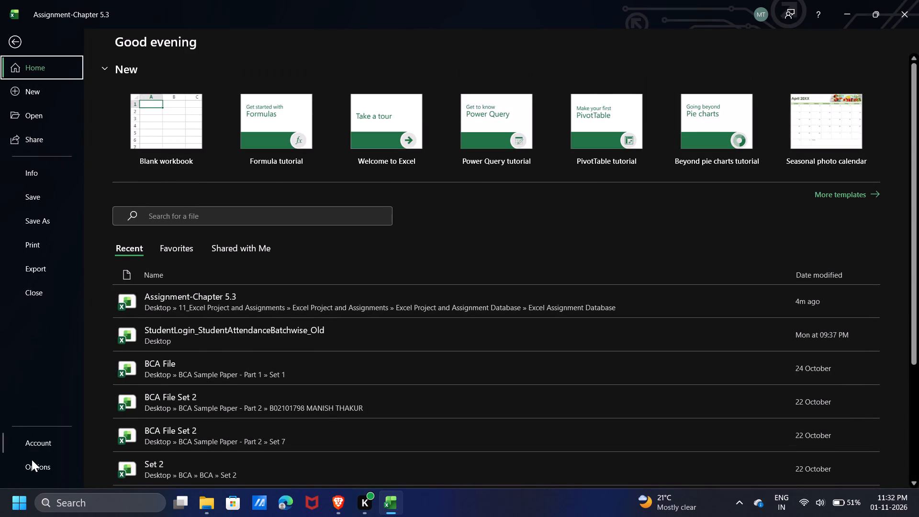
{"action": "left_click", "coordinate": [32, 461]}
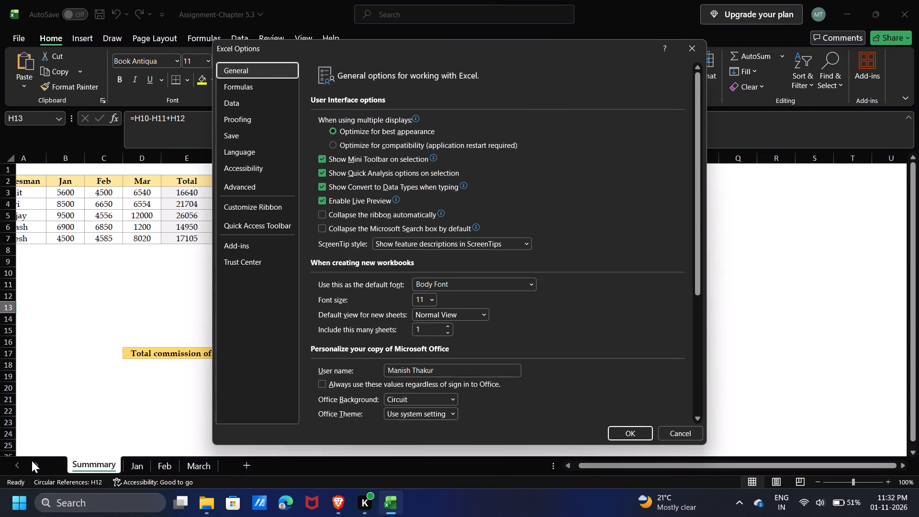
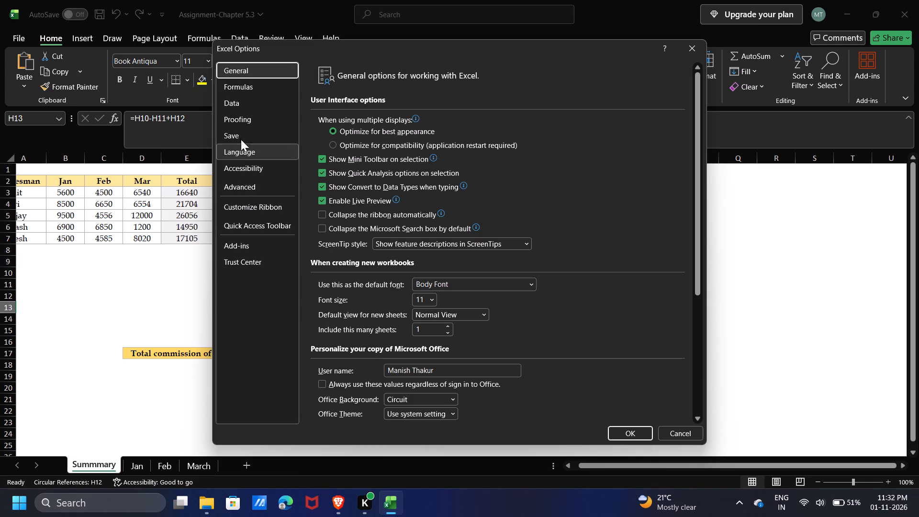
Look through the General and Advanced option categories for the setting that governs circular formula calculation.
{"action": "scroll", "coordinate": [602, 179], "scroll_direction": "down", "scroll_amount": 1}
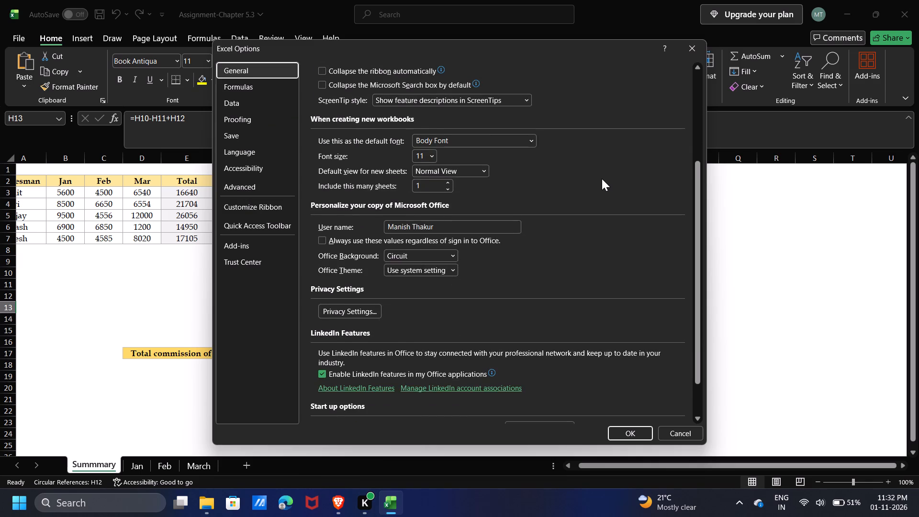
{"action": "scroll", "coordinate": [602, 179], "scroll_direction": "down", "scroll_amount": 4}
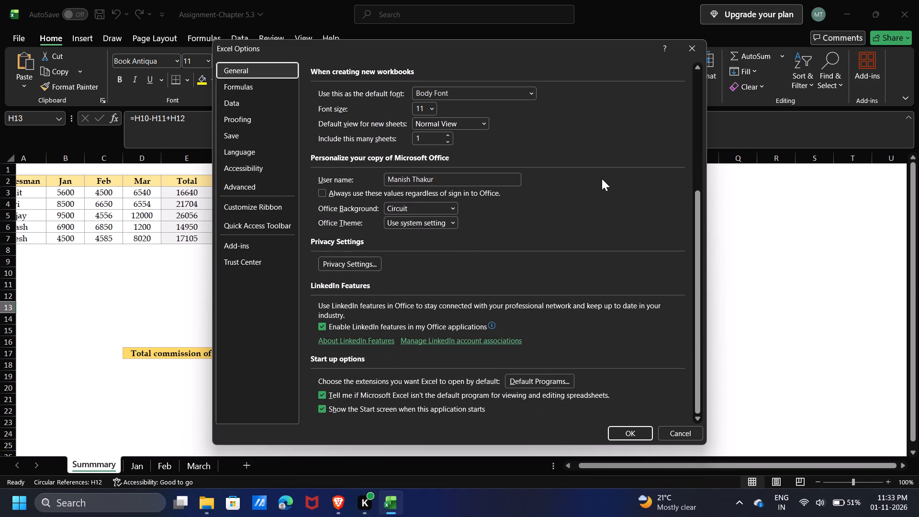
{"action": "scroll", "coordinate": [602, 179], "scroll_direction": "up", "scroll_amount": 4}
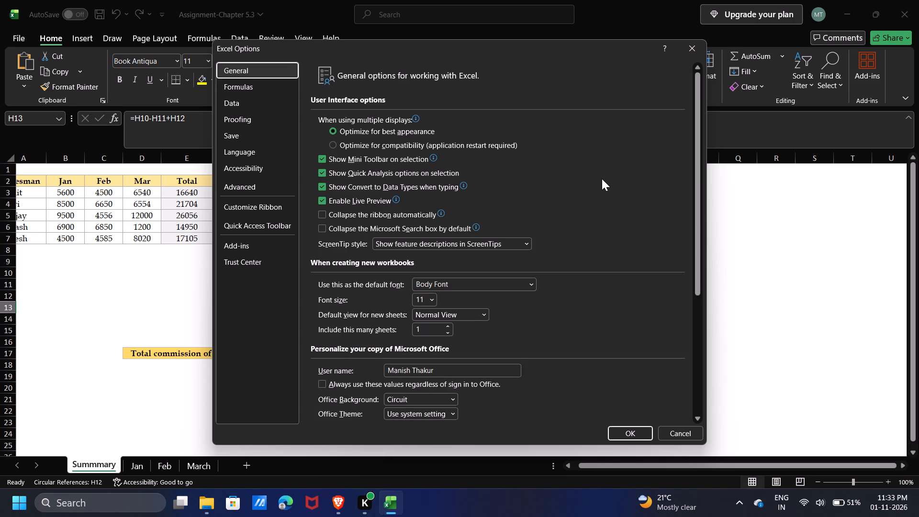
{"action": "scroll", "coordinate": [602, 179], "scroll_direction": "down", "scroll_amount": 4}
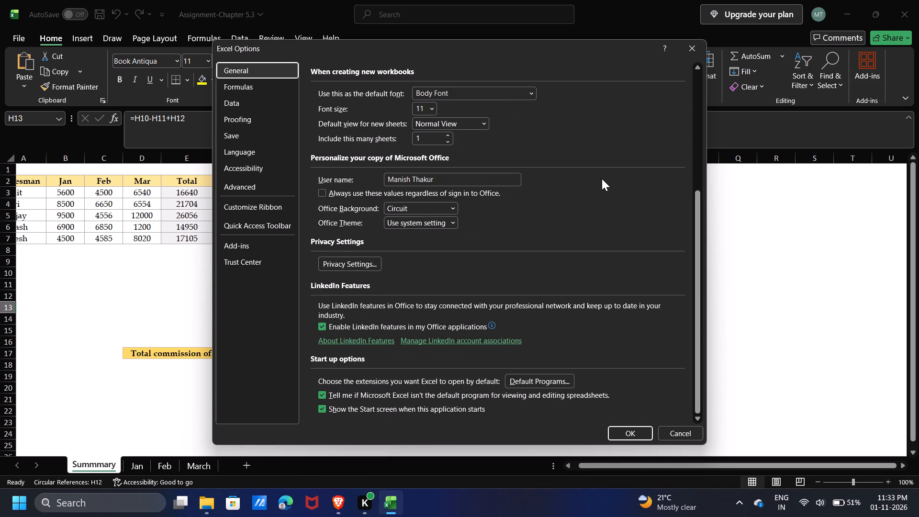
{"action": "scroll", "coordinate": [602, 179], "scroll_direction": "up", "scroll_amount": 8}
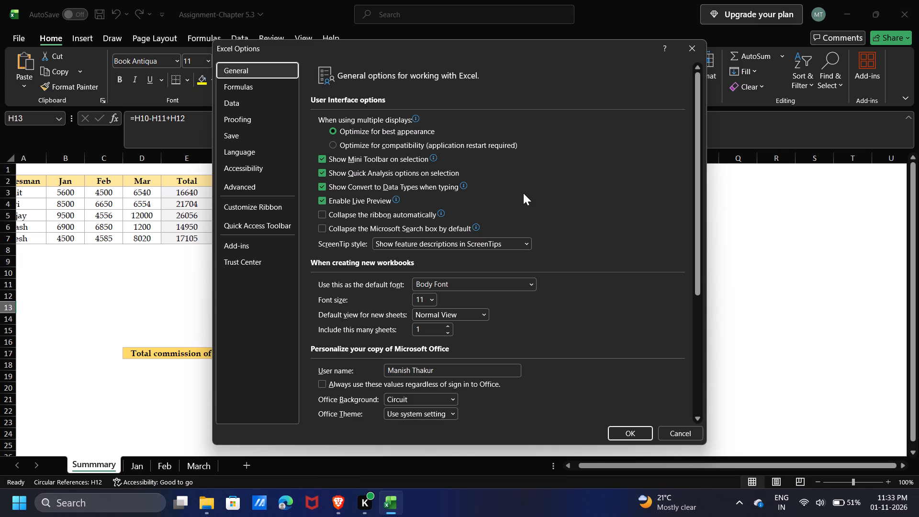
{"action": "left_click", "coordinate": [265, 193]}
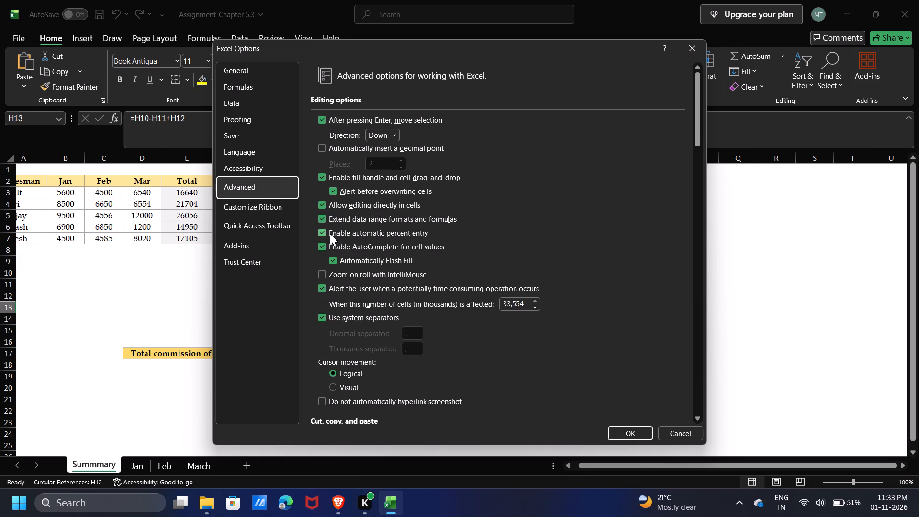
{"action": "left_click", "coordinate": [231, 75]}
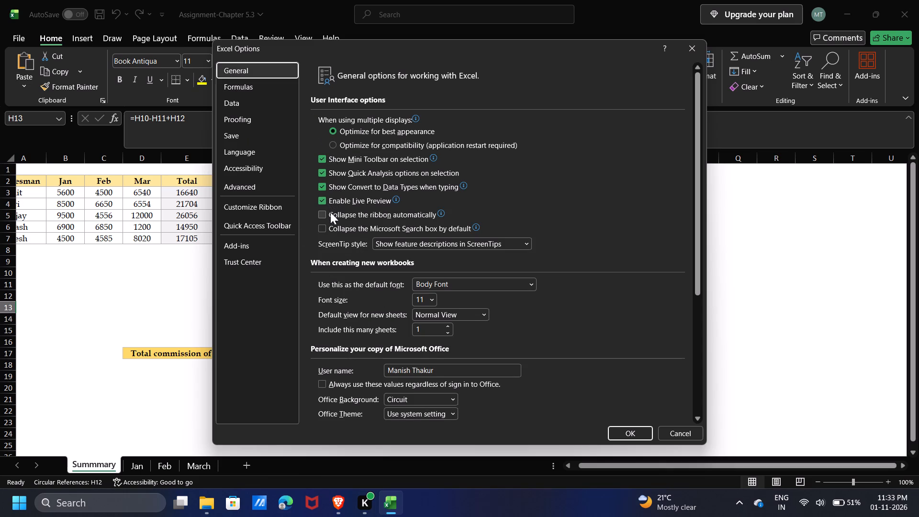
{"action": "scroll", "coordinate": [339, 358], "scroll_direction": "down", "scroll_amount": 9}
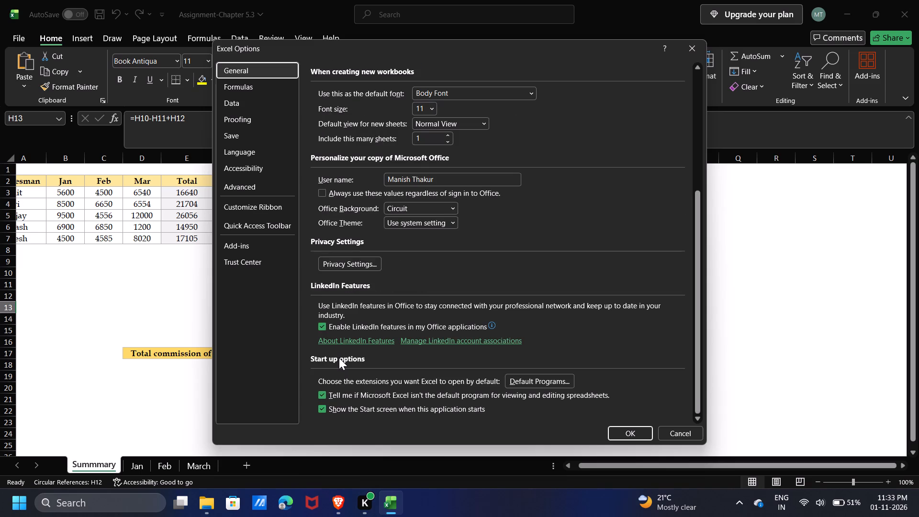
{"action": "scroll", "coordinate": [339, 358], "scroll_direction": "down", "scroll_amount": 4}
Enable iterative calculation in the workbook's formula calculation options and apply the change.
{"action": "left_click", "coordinate": [249, 89]}
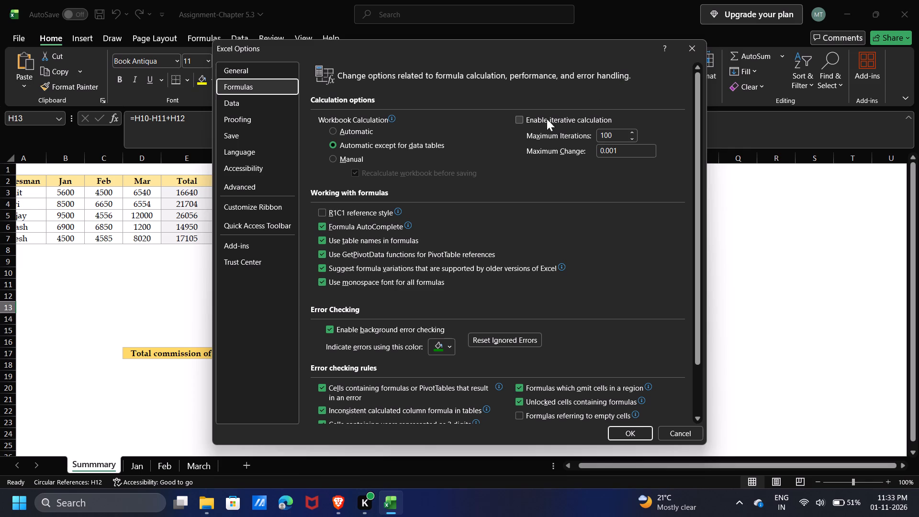
{"action": "left_click", "coordinate": [525, 121]}
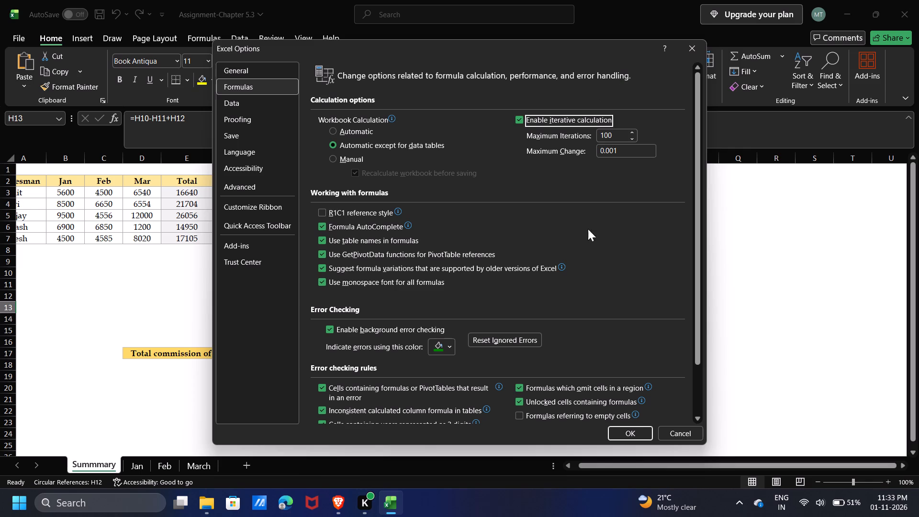
{"action": "left_click", "coordinate": [616, 435]}
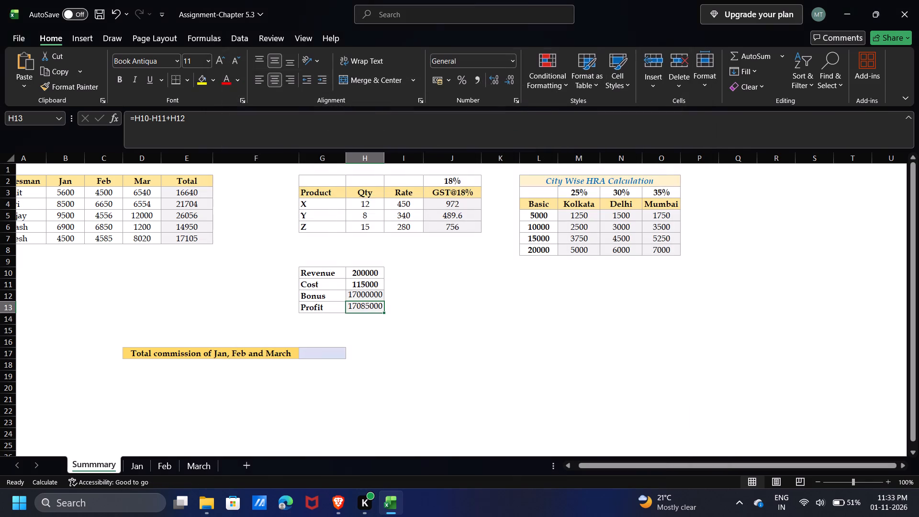
{"action": "left_click", "coordinate": [616, 435]}
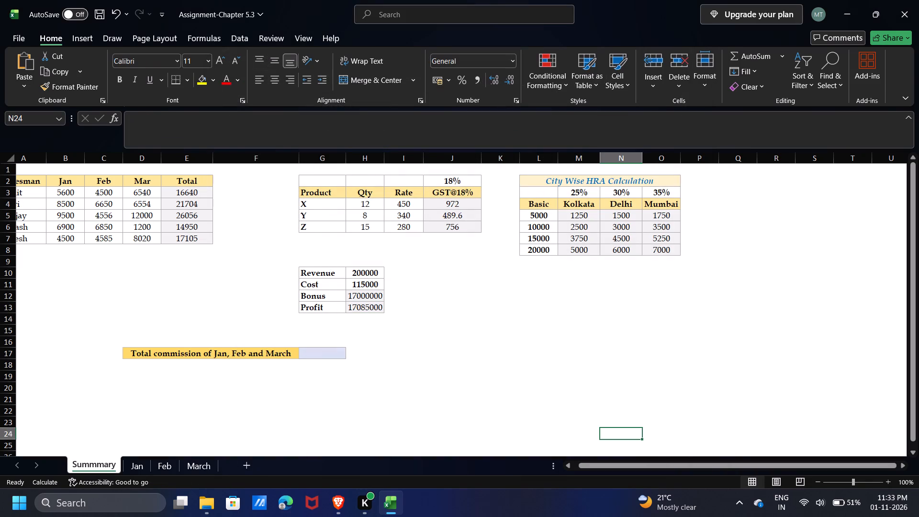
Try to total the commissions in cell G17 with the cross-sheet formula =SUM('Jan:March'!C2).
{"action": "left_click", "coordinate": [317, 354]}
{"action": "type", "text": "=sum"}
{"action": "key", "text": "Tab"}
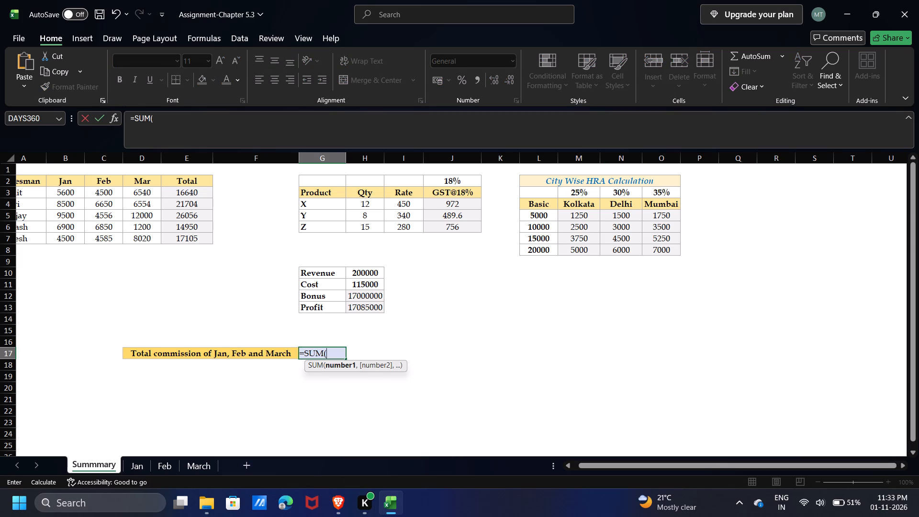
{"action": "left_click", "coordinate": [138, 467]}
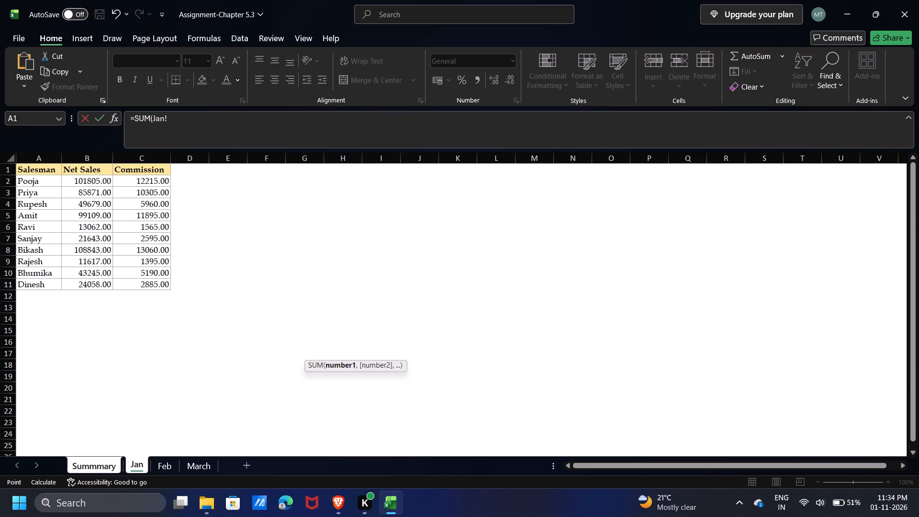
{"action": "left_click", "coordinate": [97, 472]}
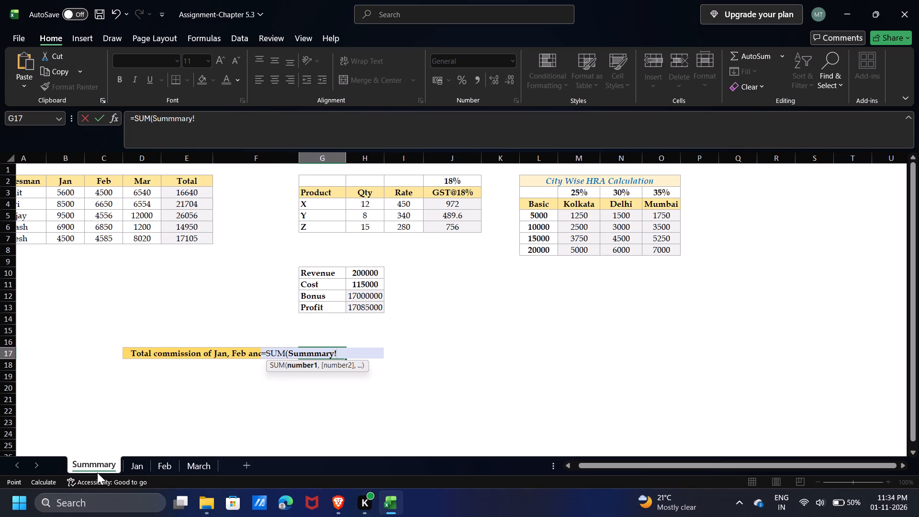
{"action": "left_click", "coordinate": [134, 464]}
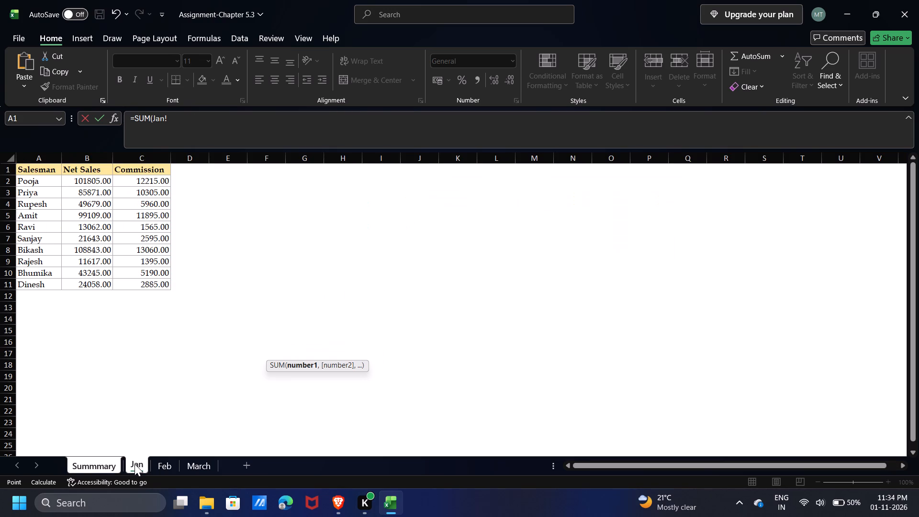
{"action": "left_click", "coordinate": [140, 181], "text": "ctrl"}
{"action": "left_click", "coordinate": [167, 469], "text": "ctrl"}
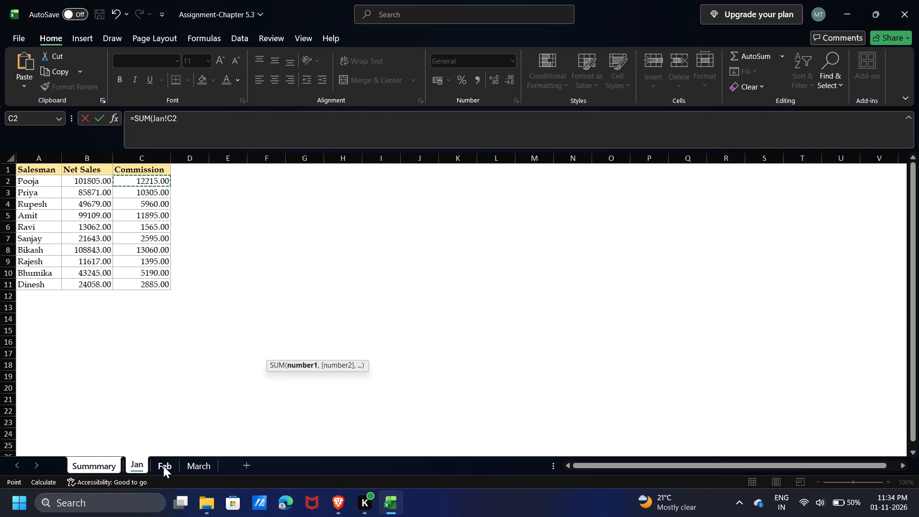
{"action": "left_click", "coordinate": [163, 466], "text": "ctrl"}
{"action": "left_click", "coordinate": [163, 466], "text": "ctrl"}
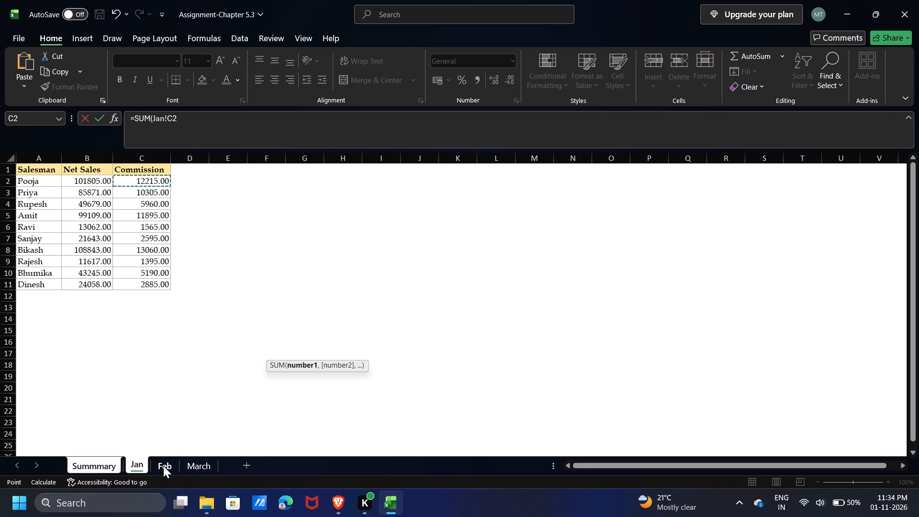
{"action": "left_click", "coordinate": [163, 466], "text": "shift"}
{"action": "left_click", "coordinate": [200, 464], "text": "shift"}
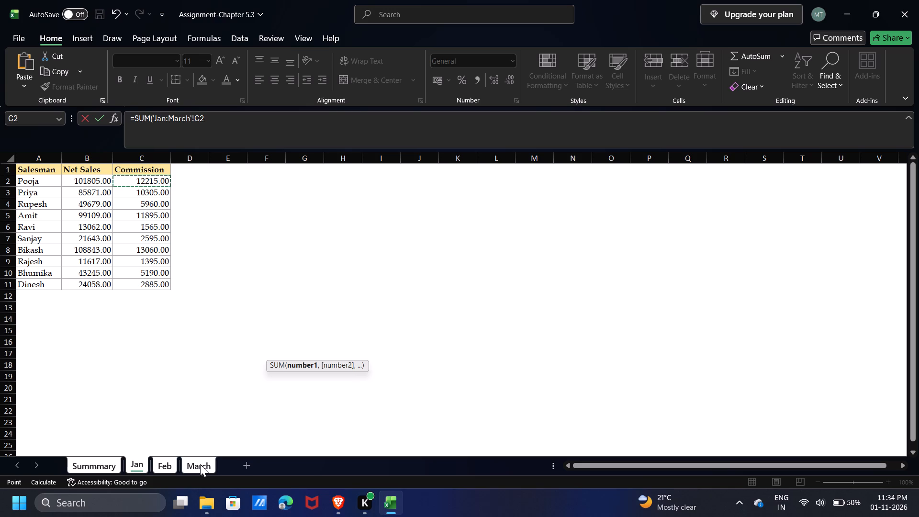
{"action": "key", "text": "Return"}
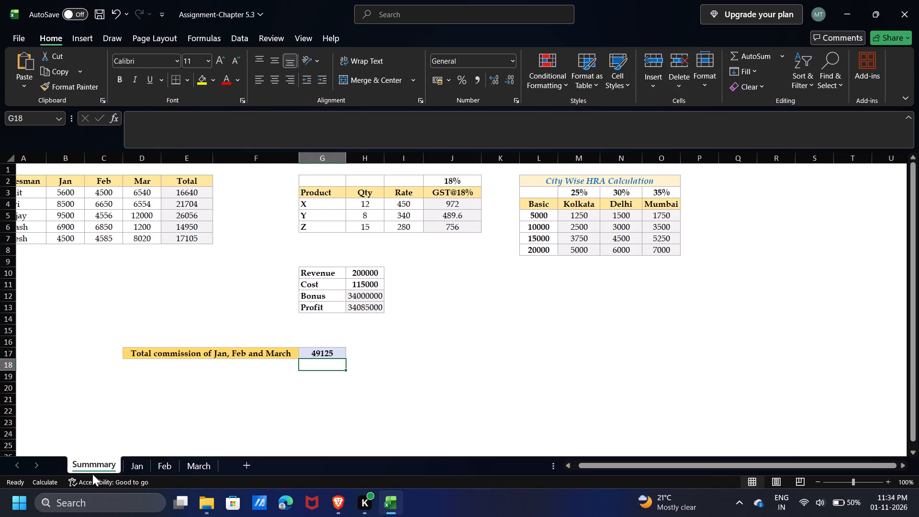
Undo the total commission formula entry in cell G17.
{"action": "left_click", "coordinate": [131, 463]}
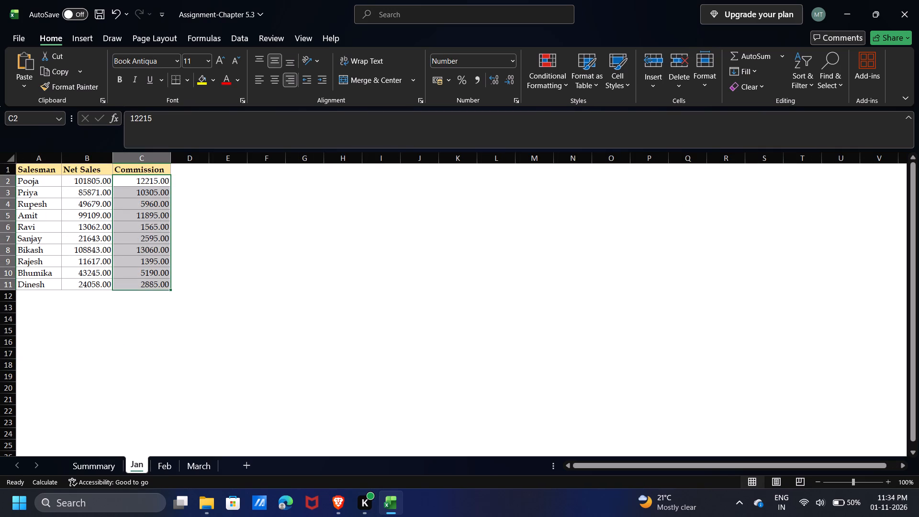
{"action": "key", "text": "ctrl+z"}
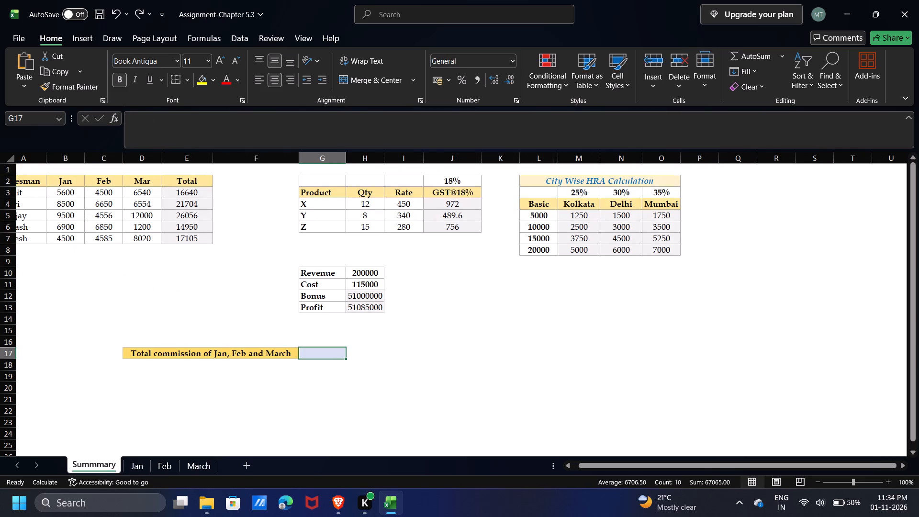
Start a SUM formula in the total commission cell G17 on the summary sheet.
{"action": "left_click", "coordinate": [134, 464]}
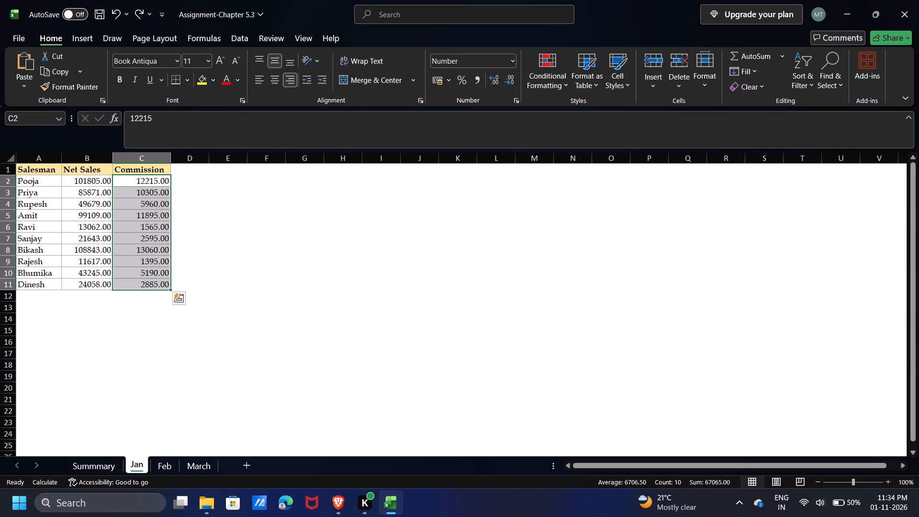
{"action": "left_click", "coordinate": [112, 467]}
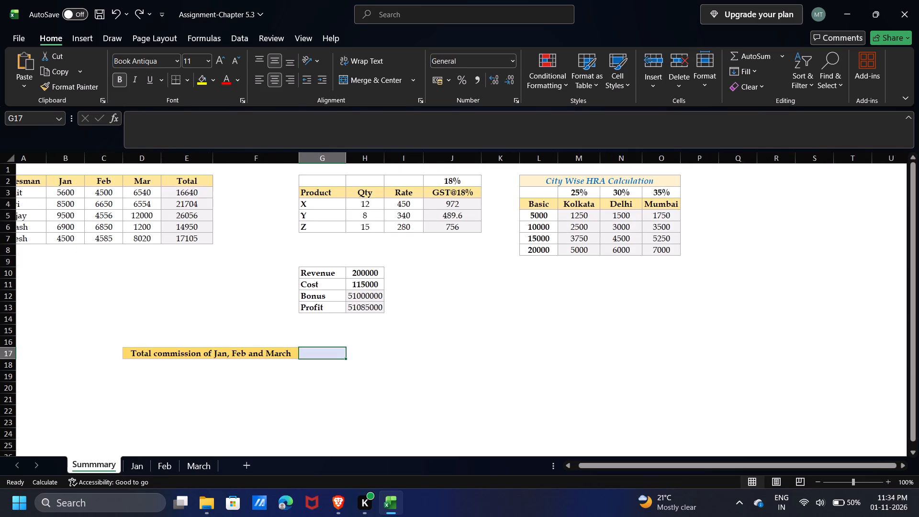
{"action": "type", "text": "=sum"}
{"action": "key", "text": "Tab"}
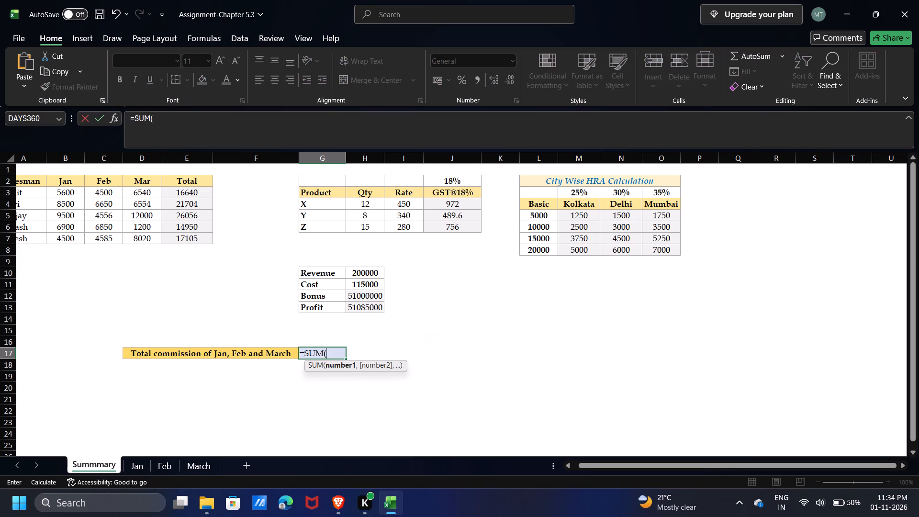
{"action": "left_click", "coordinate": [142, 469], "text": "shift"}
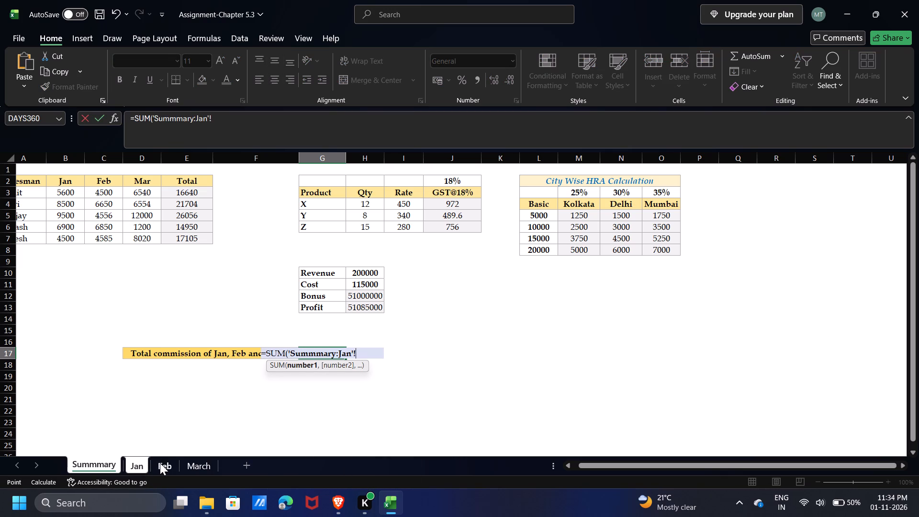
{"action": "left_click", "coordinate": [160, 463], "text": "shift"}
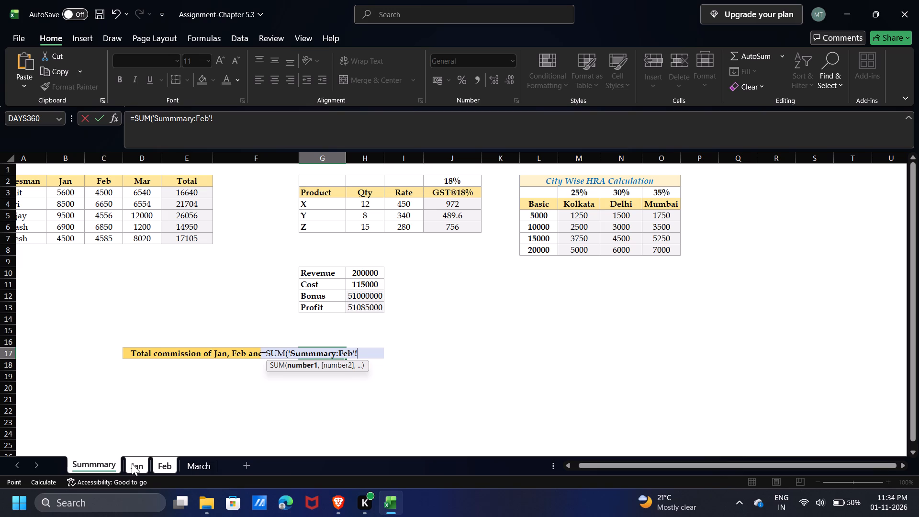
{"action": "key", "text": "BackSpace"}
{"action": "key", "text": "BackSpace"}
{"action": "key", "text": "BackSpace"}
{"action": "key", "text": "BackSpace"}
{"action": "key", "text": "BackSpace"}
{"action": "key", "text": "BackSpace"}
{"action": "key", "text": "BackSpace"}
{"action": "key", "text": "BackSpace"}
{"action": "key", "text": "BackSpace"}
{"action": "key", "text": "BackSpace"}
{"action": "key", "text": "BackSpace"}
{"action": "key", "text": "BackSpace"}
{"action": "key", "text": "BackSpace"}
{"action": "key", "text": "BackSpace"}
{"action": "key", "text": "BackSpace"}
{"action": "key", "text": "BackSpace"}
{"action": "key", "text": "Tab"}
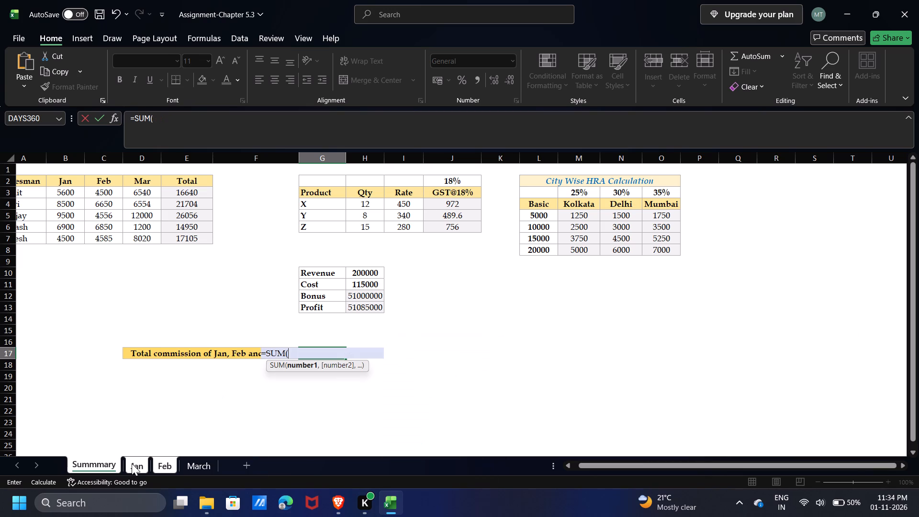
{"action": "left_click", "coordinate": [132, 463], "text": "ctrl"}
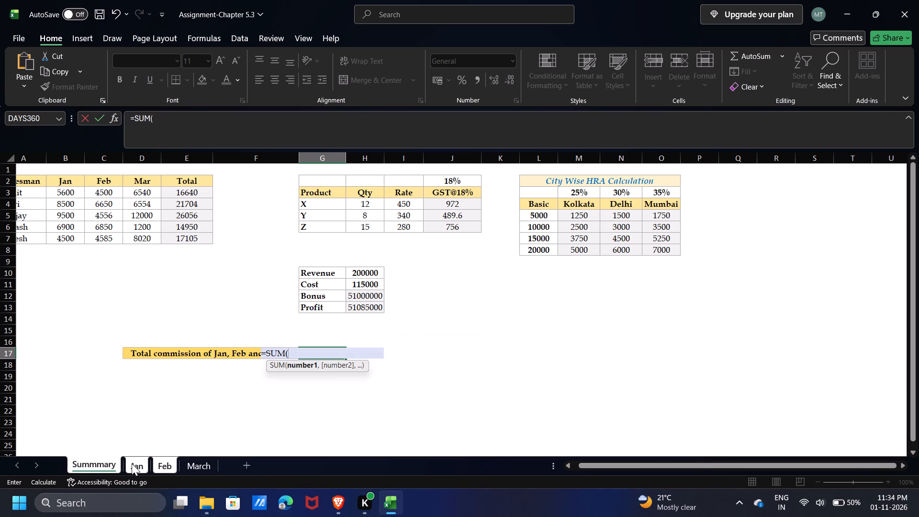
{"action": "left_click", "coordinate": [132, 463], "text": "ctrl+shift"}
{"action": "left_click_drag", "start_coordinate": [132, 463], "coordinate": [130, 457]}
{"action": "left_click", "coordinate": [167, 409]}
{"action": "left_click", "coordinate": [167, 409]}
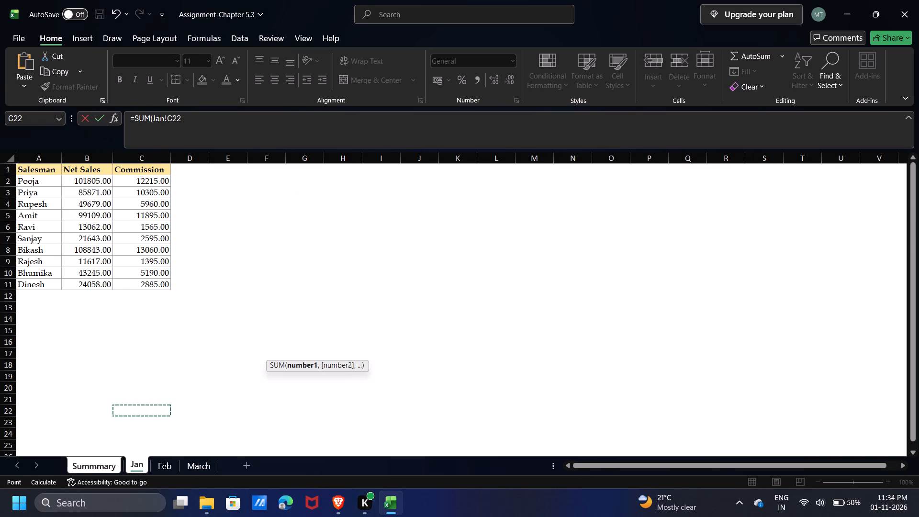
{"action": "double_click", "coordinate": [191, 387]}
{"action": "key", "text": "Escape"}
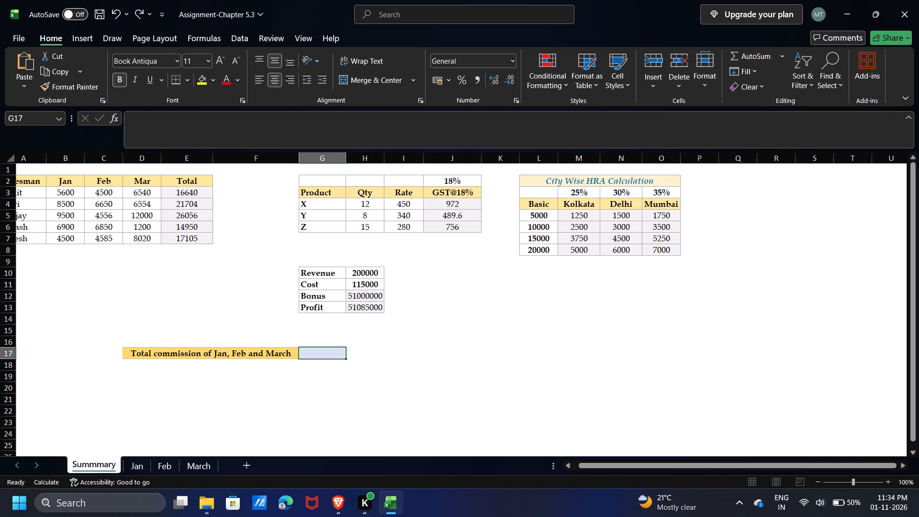
Start a fresh SUM formula in the total commission cell G17 on the summary sheet.
{"action": "type", "text": "=sum"}
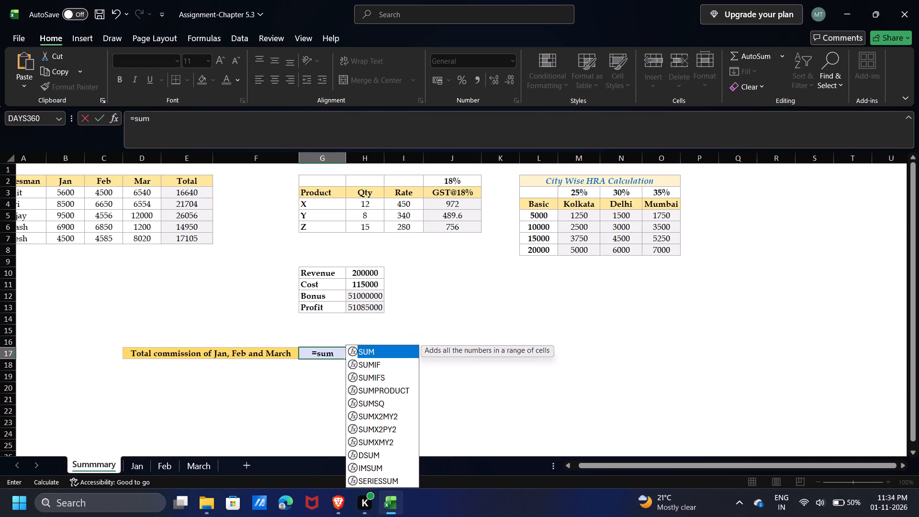
{"action": "key", "text": "Tab"}
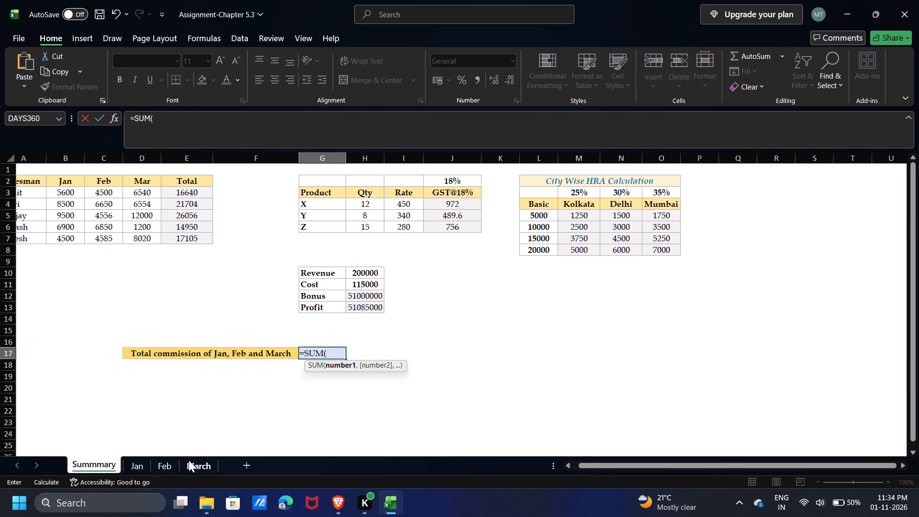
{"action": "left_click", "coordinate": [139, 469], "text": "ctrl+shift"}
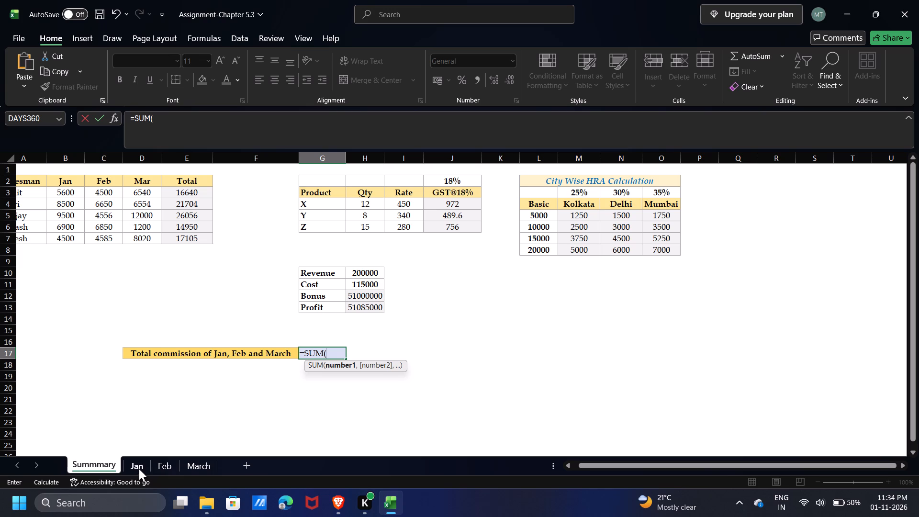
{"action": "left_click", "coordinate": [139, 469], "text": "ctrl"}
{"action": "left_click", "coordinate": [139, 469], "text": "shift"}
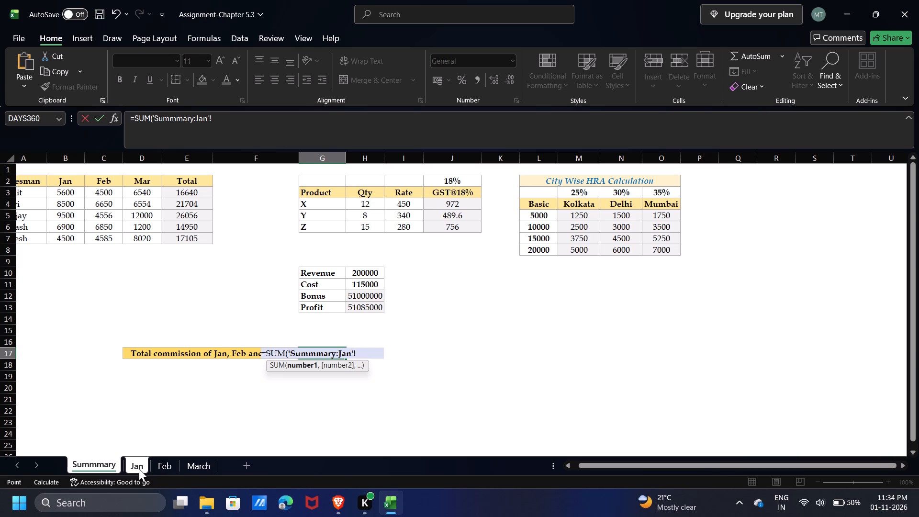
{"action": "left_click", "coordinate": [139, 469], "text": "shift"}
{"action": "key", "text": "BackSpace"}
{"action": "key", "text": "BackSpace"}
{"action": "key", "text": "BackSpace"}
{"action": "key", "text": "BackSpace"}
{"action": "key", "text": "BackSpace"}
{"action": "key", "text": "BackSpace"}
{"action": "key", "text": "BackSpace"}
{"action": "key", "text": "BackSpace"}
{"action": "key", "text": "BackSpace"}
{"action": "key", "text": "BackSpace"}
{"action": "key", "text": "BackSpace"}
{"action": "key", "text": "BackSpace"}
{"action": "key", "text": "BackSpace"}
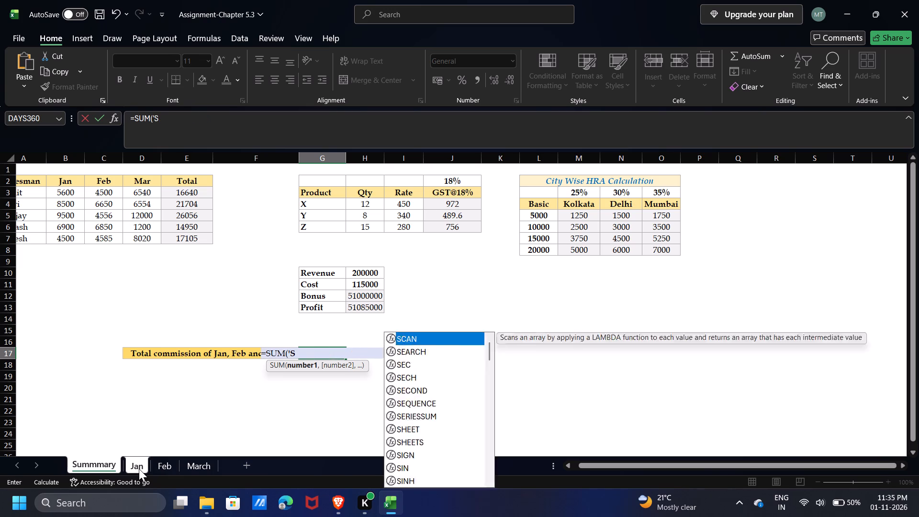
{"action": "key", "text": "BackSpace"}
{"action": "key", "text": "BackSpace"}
Complete the total commission formula in G17 as =SUM('Jan:March'!C2:C11), covering the Commission column of the three month sheets.
{"action": "left_click", "coordinate": [139, 469]}
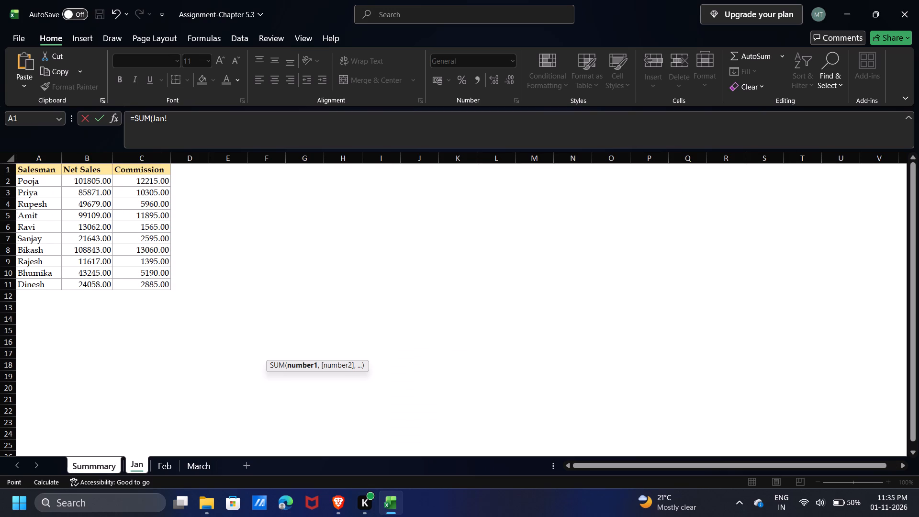
{"action": "left_click_drag", "start_coordinate": [134, 180], "coordinate": [122, 283], "text": "shift"}
{"action": "left_click", "coordinate": [167, 464], "text": "shift"}
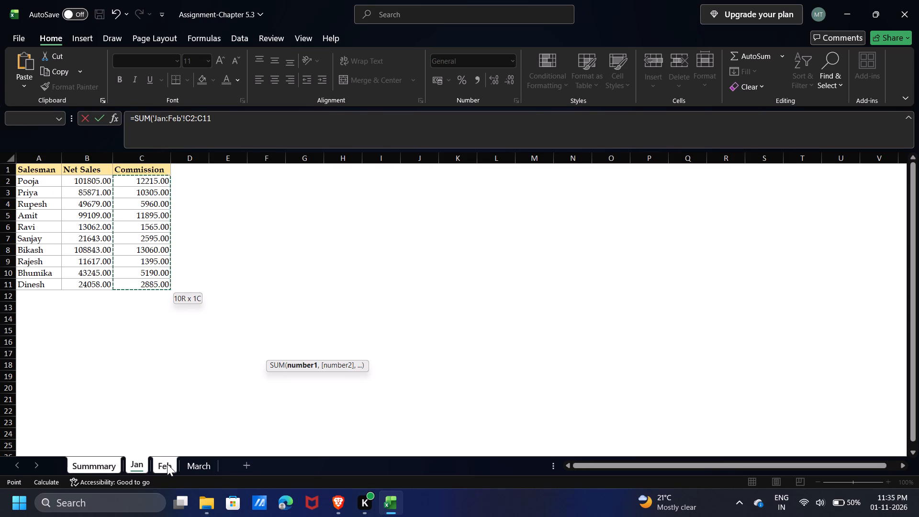
{"action": "left_click", "coordinate": [200, 467], "text": "shift"}
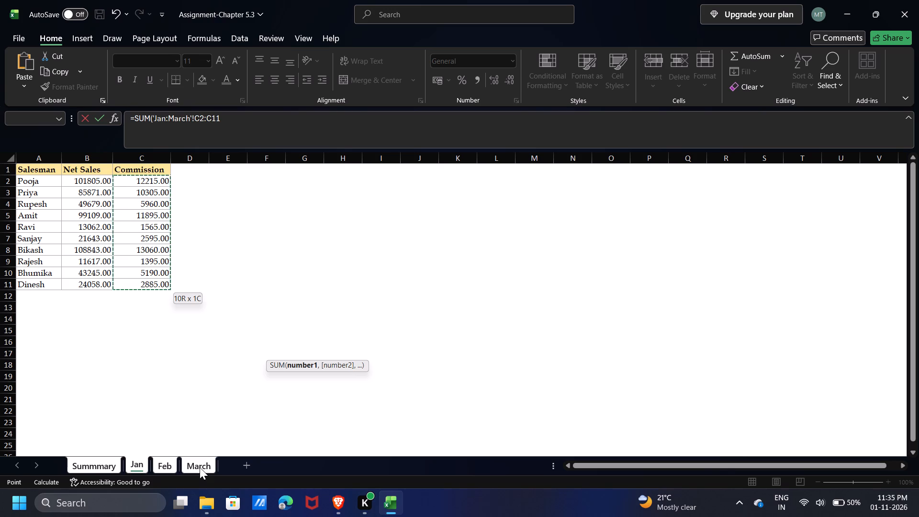
{"action": "key", "text": "Return"}
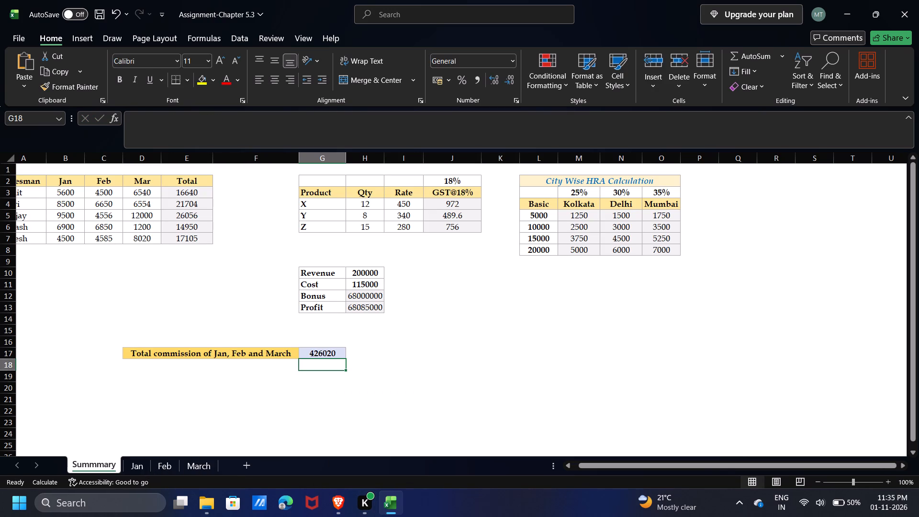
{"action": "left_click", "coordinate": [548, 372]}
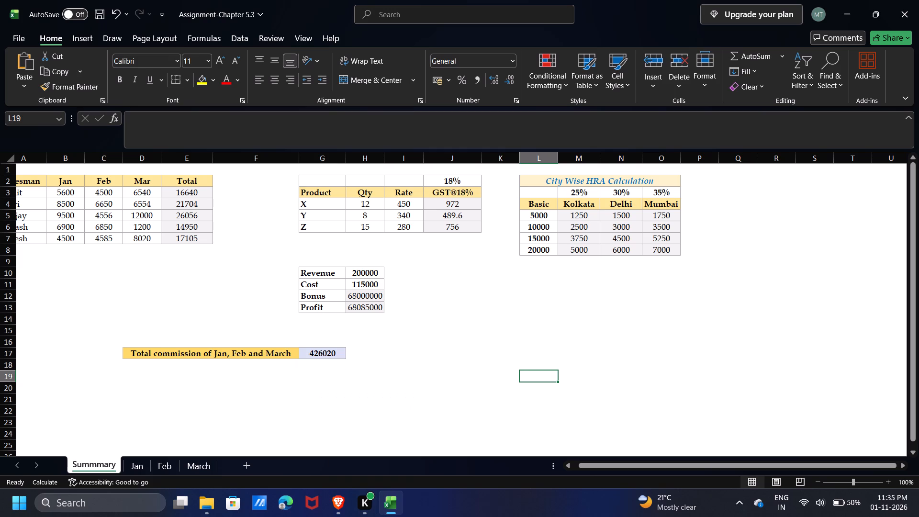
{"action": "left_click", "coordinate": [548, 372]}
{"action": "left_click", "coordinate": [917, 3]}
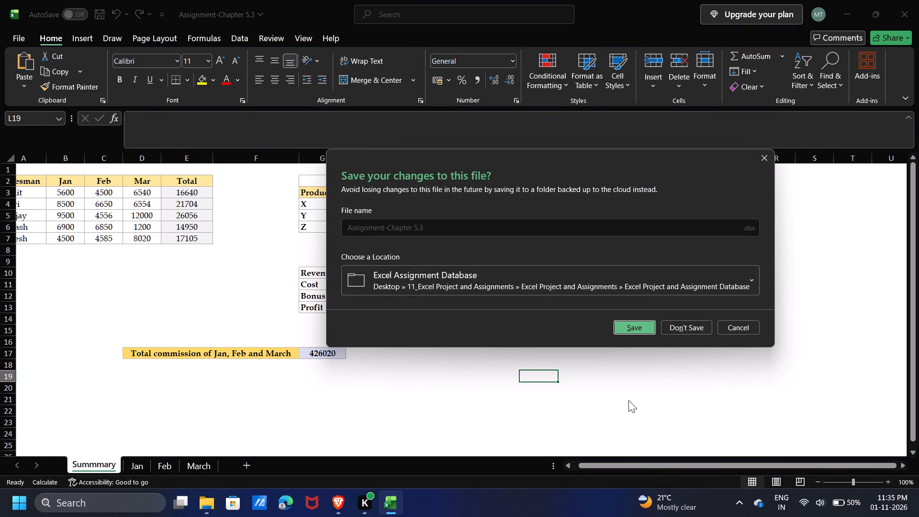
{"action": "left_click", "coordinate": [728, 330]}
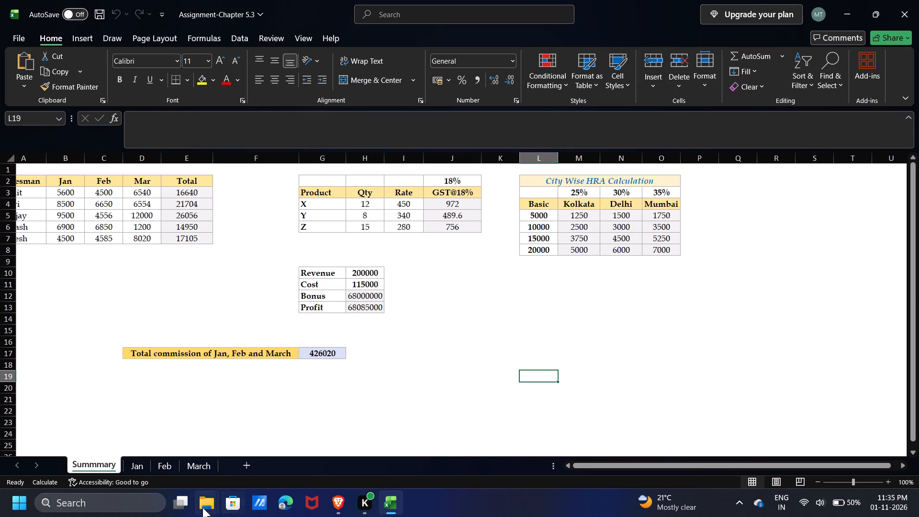
Open the workbook Assignment-Chapter 5.4 from the Excel Assignment Database folder in File Explorer and enable editing.
{"action": "left_click", "coordinate": [210, 506]}
{"action": "left_click", "coordinate": [254, 459]}
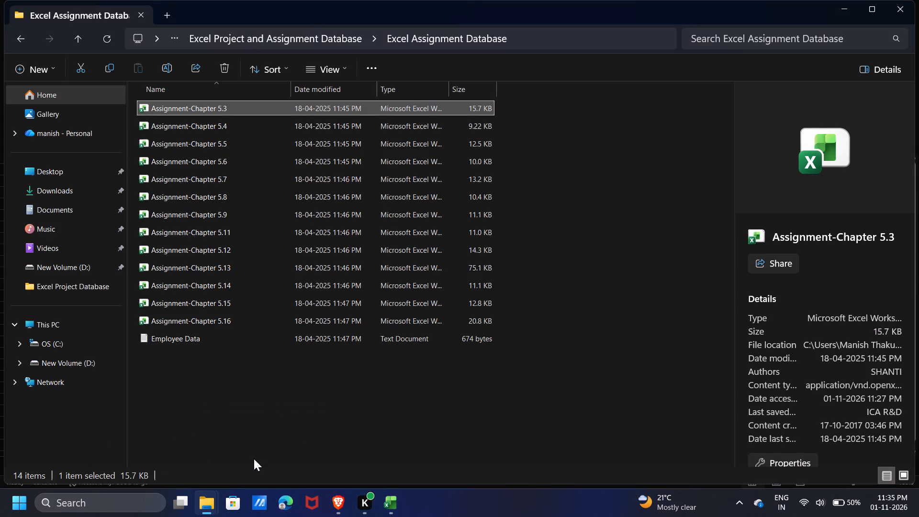
{"action": "left_click", "coordinate": [249, 118]}
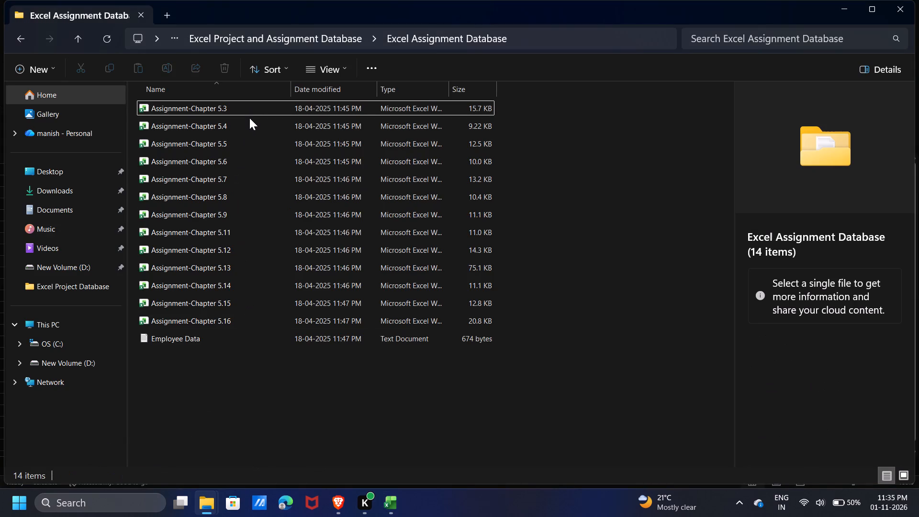
{"action": "double_click", "coordinate": [247, 124]}
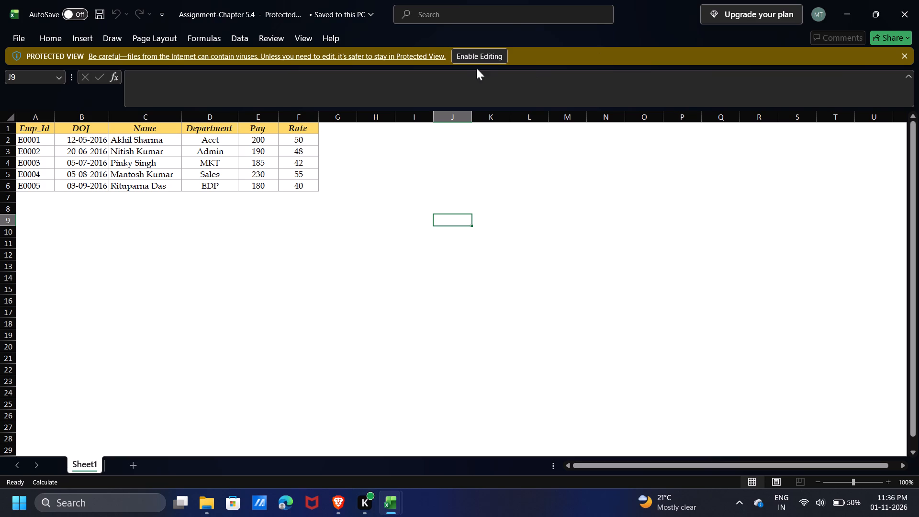
{"action": "left_click", "coordinate": [477, 52]}
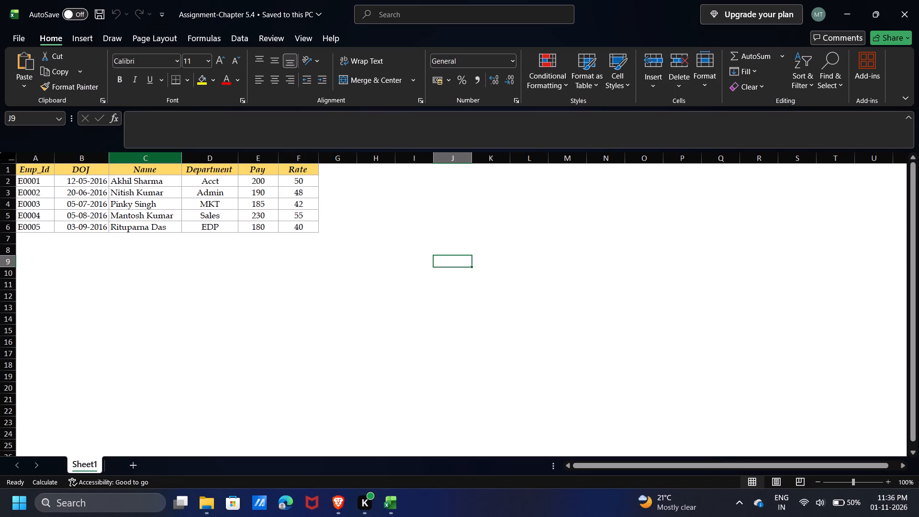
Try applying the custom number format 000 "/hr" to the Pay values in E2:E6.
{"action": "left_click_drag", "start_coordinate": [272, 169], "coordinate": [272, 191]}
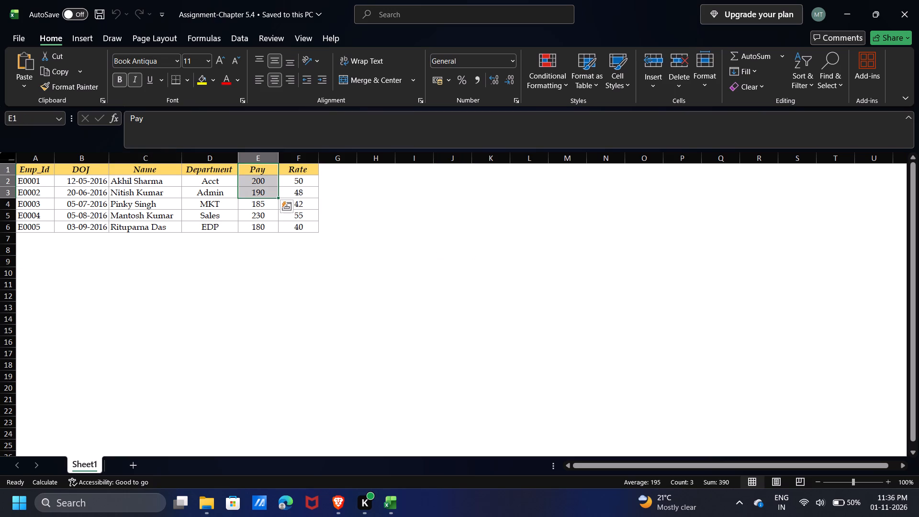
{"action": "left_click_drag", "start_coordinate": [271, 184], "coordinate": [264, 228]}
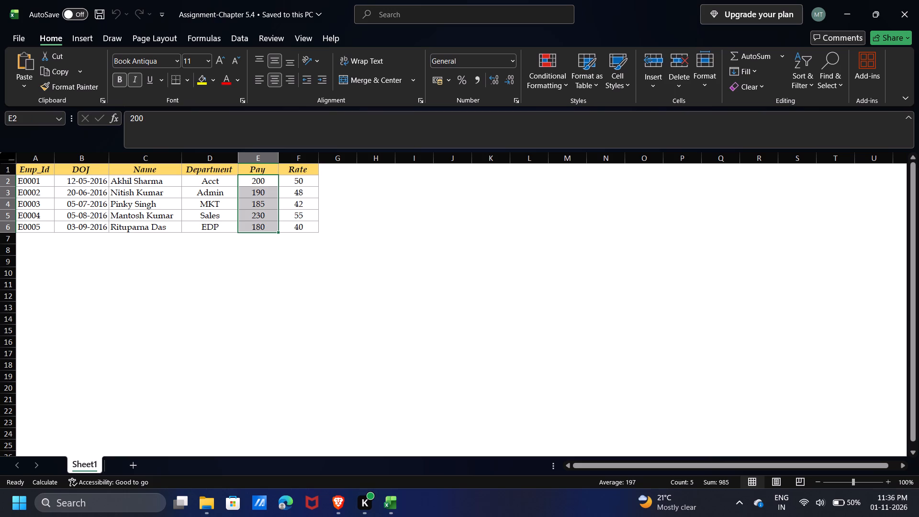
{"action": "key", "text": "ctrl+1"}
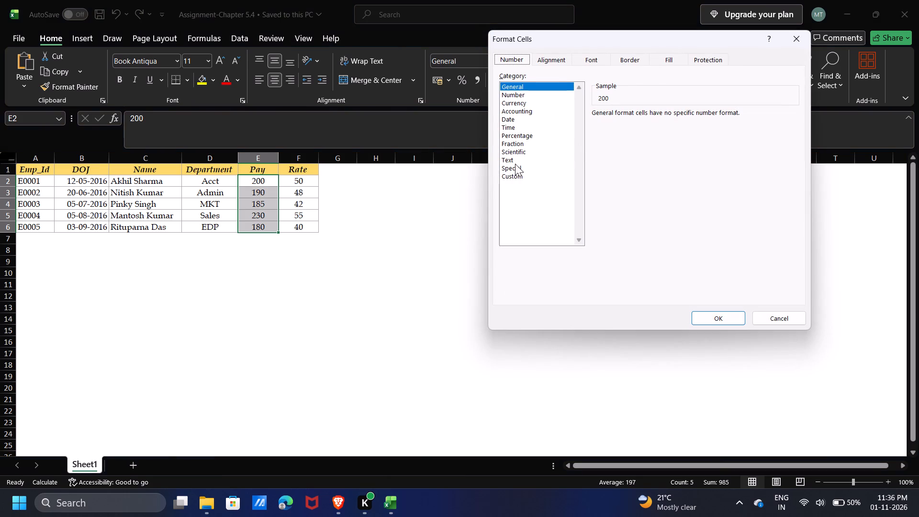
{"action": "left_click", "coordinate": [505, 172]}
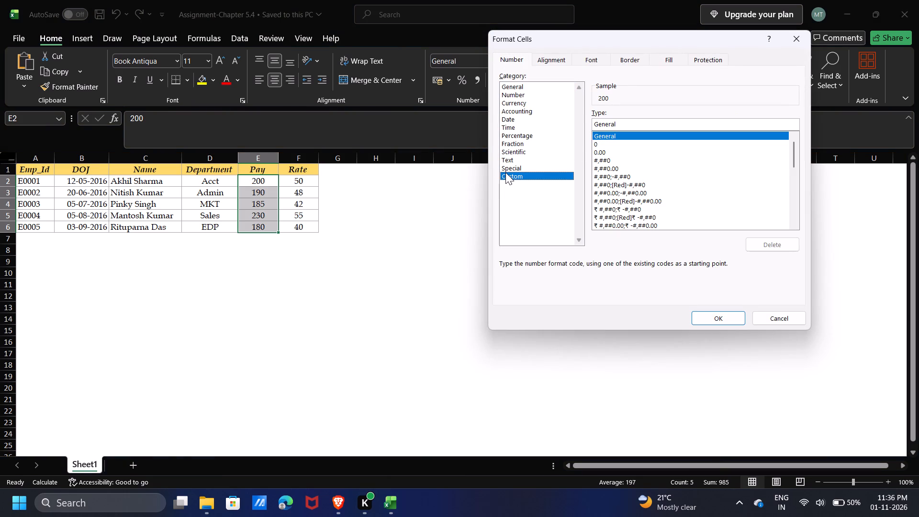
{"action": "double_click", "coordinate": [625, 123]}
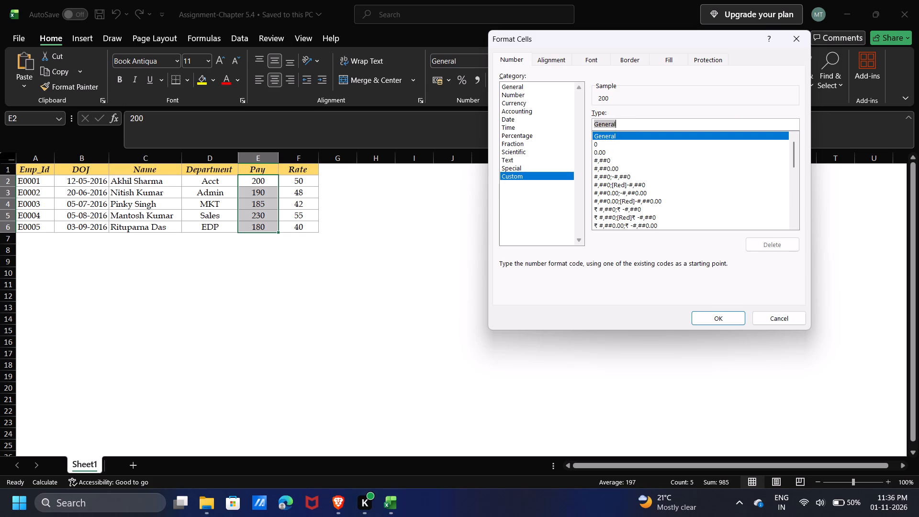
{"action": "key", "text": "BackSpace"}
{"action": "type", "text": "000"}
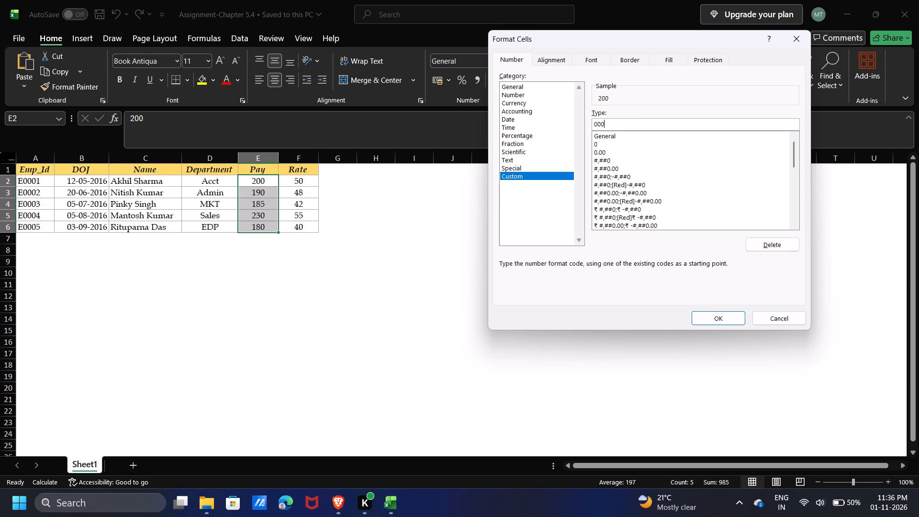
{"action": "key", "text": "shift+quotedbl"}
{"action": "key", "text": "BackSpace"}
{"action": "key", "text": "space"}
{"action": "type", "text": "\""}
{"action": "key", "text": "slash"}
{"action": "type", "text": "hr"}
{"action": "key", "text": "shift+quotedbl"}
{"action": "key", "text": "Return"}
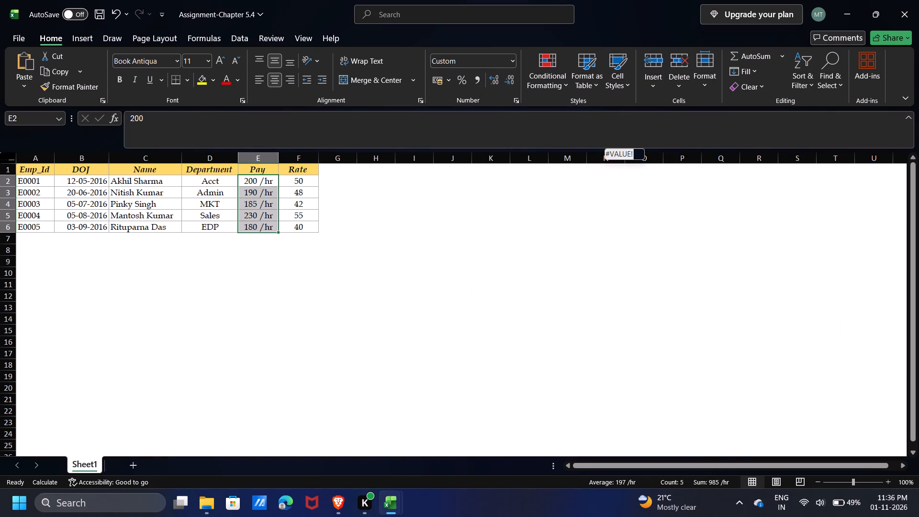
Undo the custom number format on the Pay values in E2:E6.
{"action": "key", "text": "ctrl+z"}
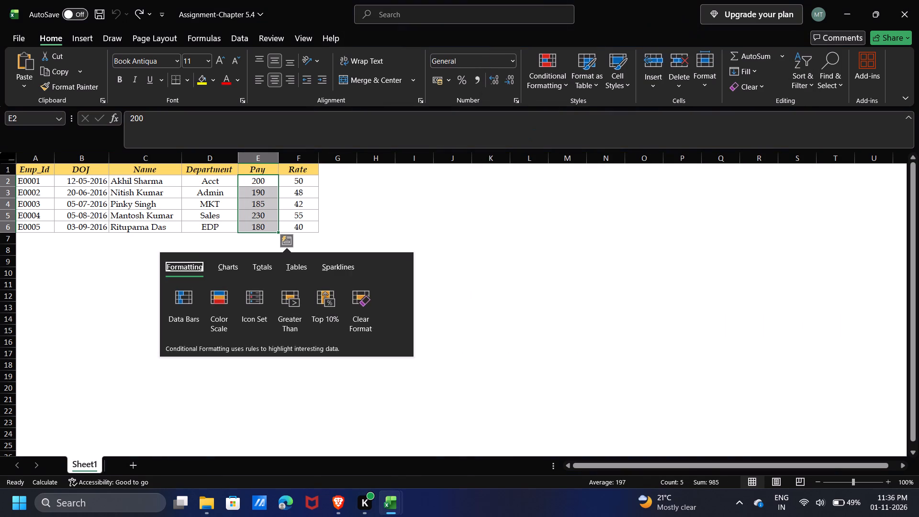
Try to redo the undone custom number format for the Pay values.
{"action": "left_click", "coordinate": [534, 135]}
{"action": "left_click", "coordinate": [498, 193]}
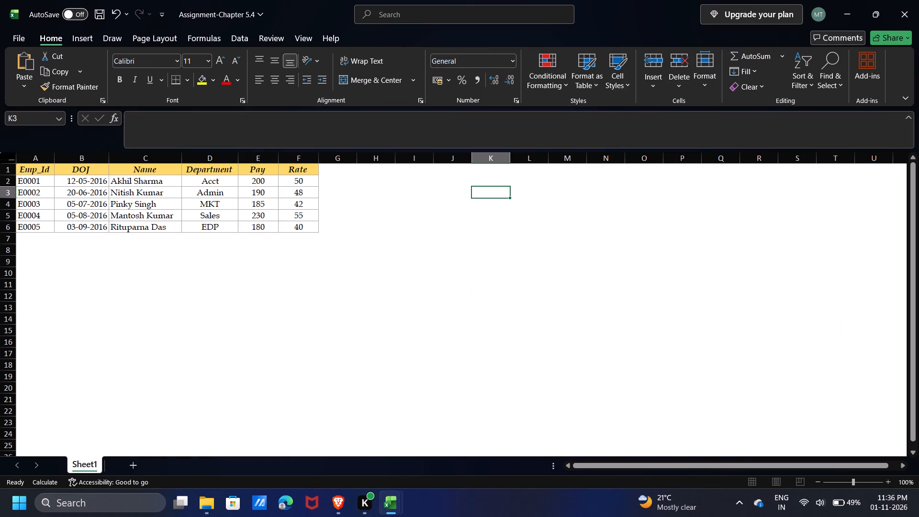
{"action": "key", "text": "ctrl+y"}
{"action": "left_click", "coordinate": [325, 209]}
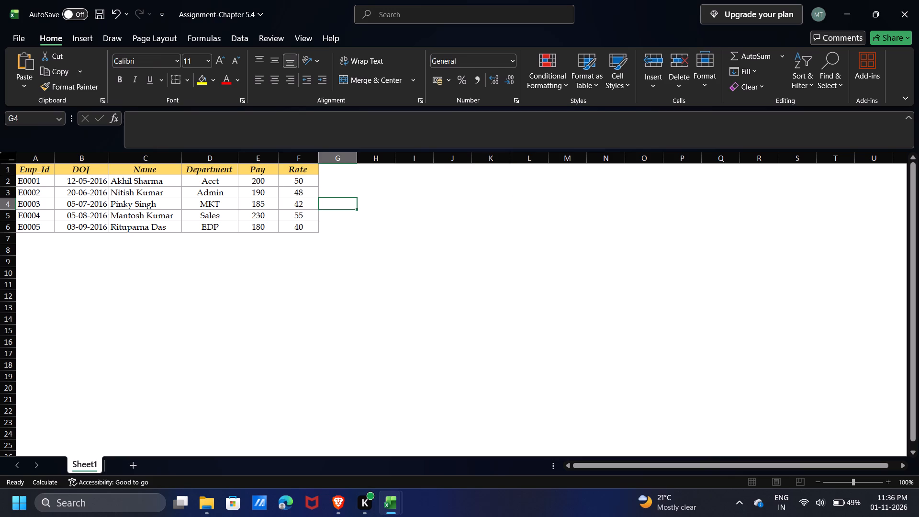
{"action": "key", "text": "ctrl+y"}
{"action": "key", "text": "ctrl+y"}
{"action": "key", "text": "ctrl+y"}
Apply the custom number format 000 "hr" to the Pay values in E2:E6.
{"action": "left_click_drag", "start_coordinate": [273, 181], "coordinate": [274, 231]}
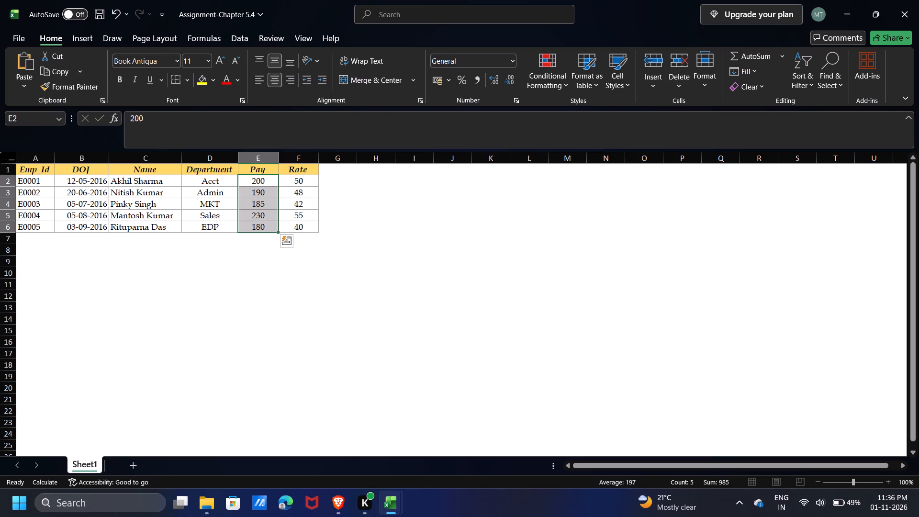
{"action": "key", "text": "ctrl+1"}
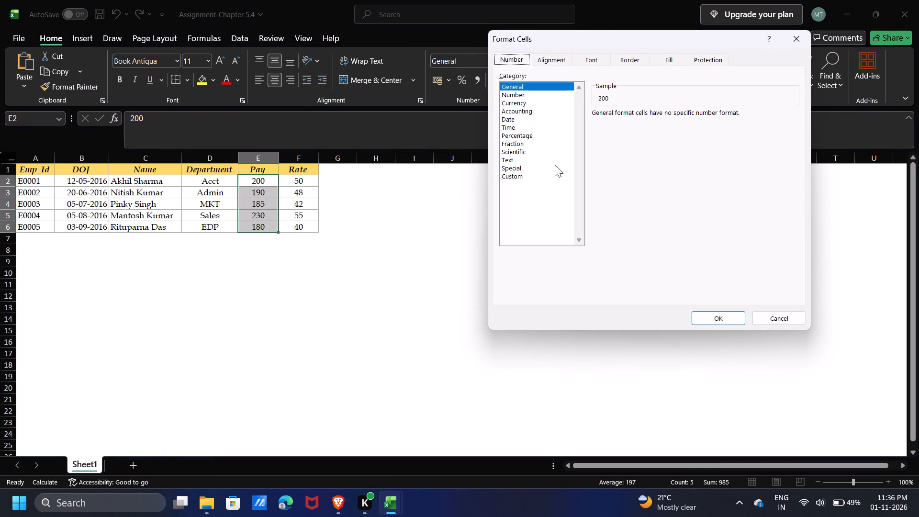
{"action": "left_click", "coordinate": [527, 175]}
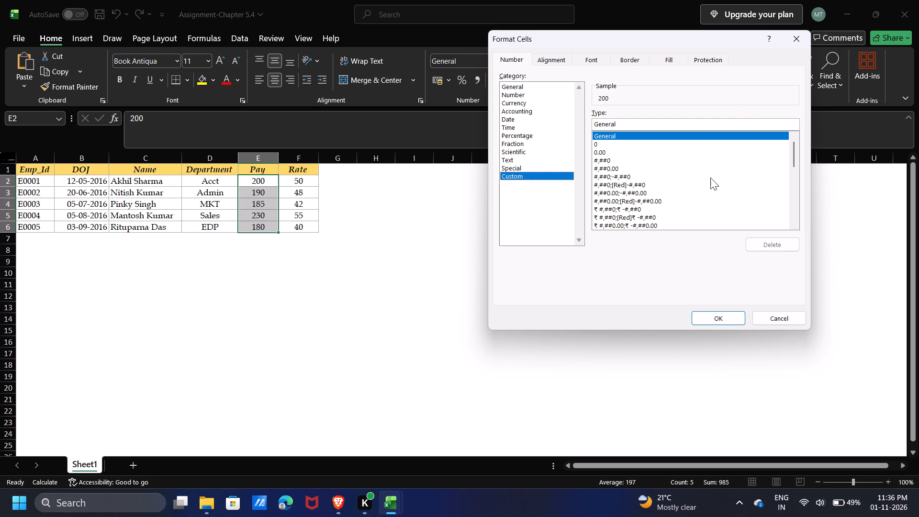
{"action": "scroll", "coordinate": [710, 178], "scroll_direction": "down", "scroll_amount": 6}
{"action": "left_click_drag", "start_coordinate": [795, 157], "coordinate": [803, 293]}
{"action": "double_click", "coordinate": [662, 124]}
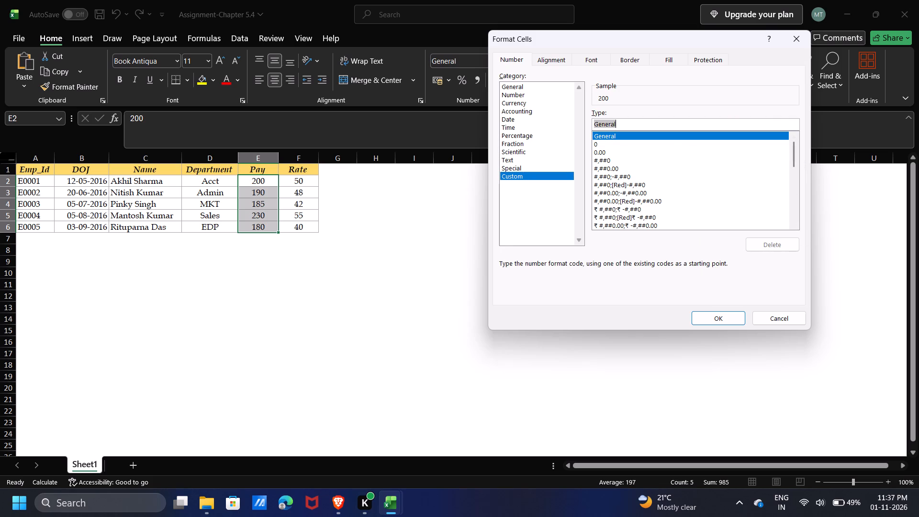
{"action": "key", "text": "BackSpace"}
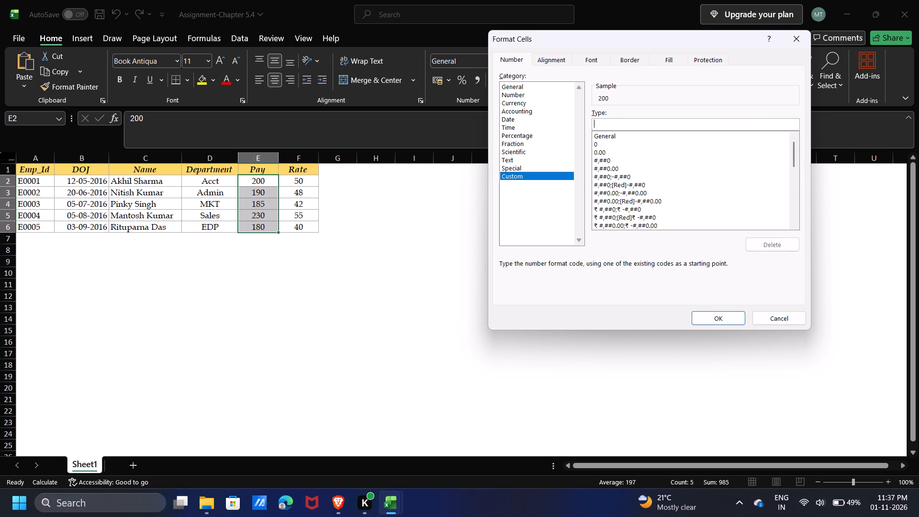
{"action": "type", "text": "000"}
{"action": "key", "text": "space"}
{"action": "type", "text": "\"hr\""}
{"action": "key", "text": "Return"}
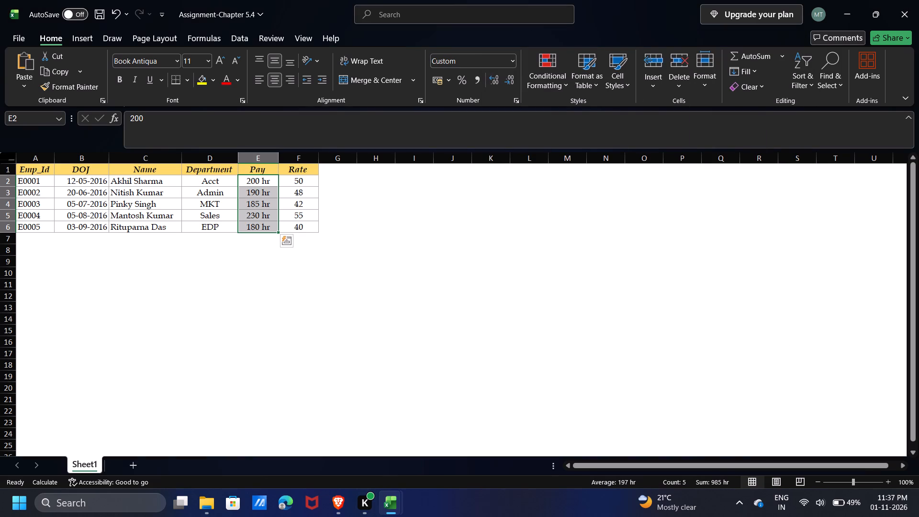
Change the custom number format of the Pay values in E2:E6 to 000 "/hr".
{"action": "key", "text": "ctrl+1"}
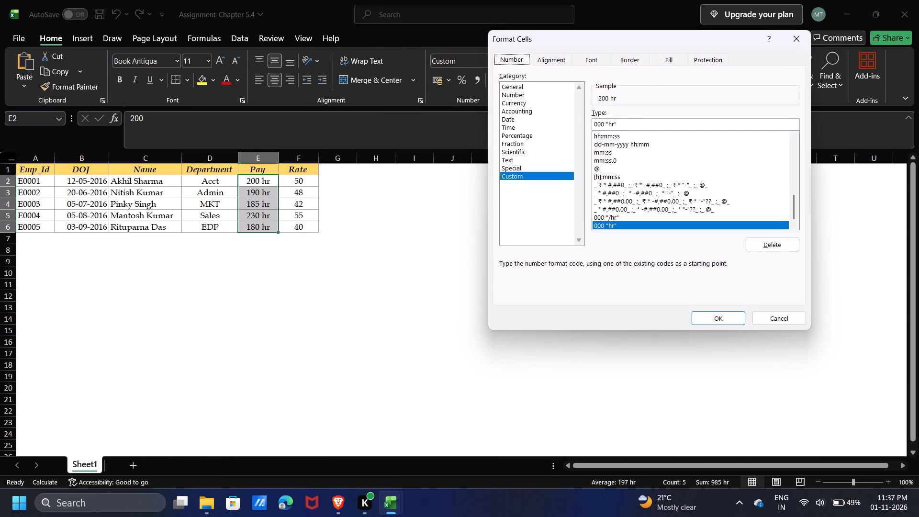
{"action": "left_click", "coordinate": [606, 123]}
{"action": "key", "text": "Right"}
{"action": "key", "text": "slash"}
{"action": "key", "text": "Return"}
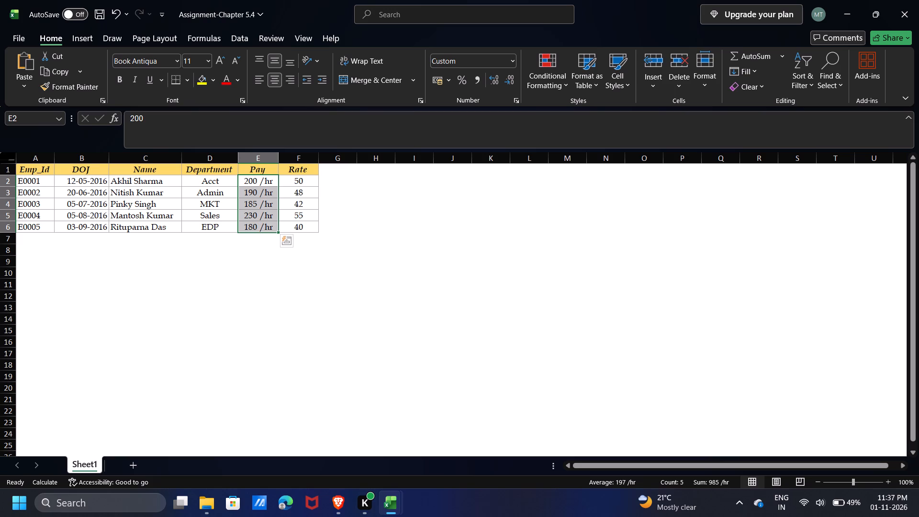
Format the Rate values in F2:F6 as rupee Currency with two decimal places.
{"action": "left_click_drag", "start_coordinate": [299, 177], "coordinate": [295, 212]}
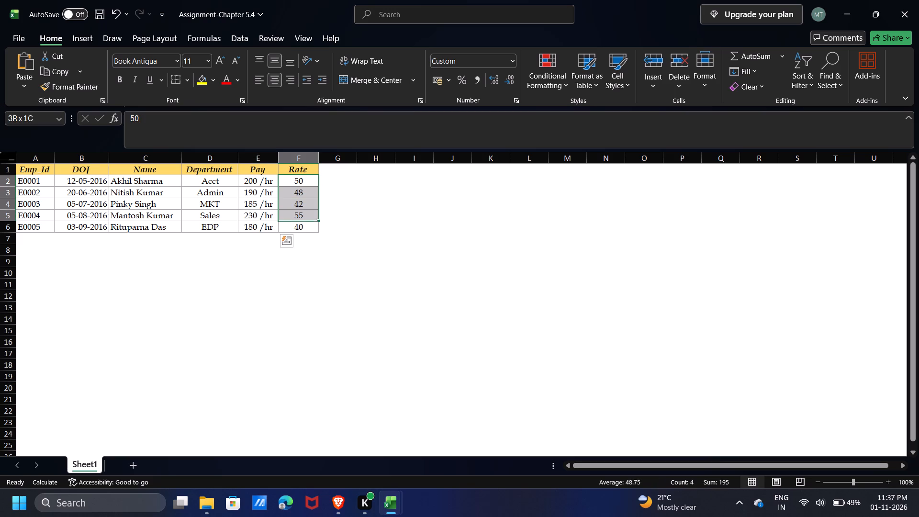
{"action": "left_click_drag", "start_coordinate": [295, 212], "coordinate": [292, 227]}
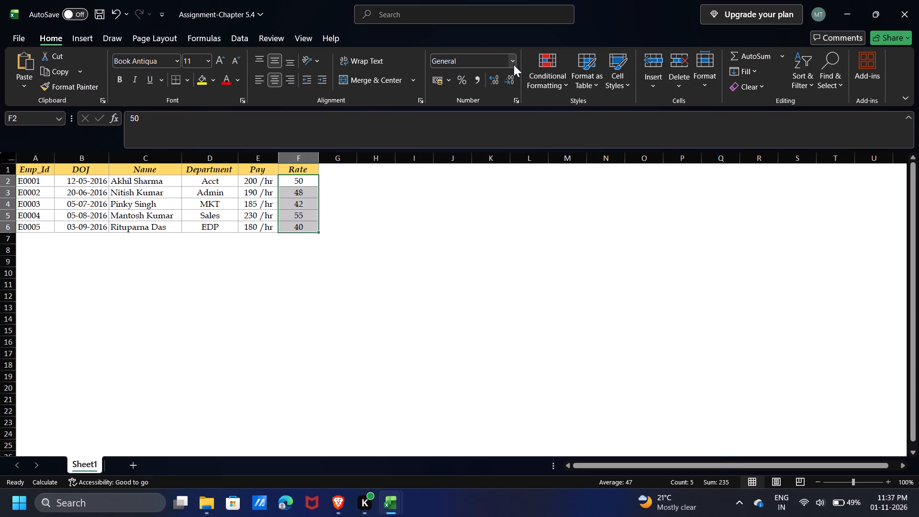
{"action": "left_click", "coordinate": [513, 64]}
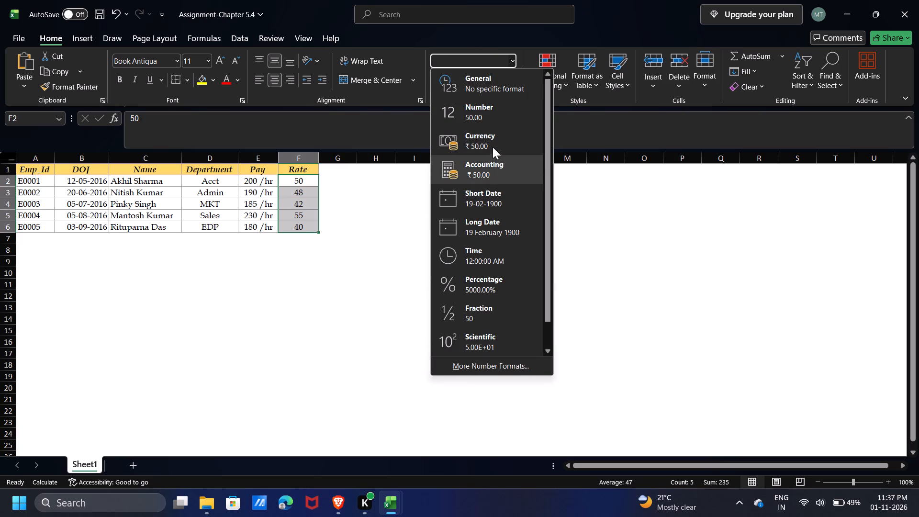
{"action": "left_click", "coordinate": [492, 146]}
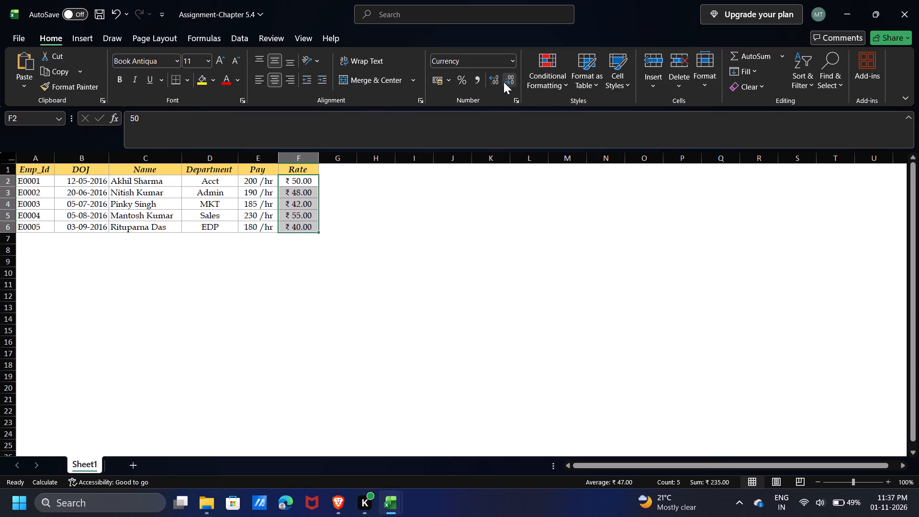
{"action": "left_click", "coordinate": [492, 79]}
{"action": "left_click", "coordinate": [507, 77]}
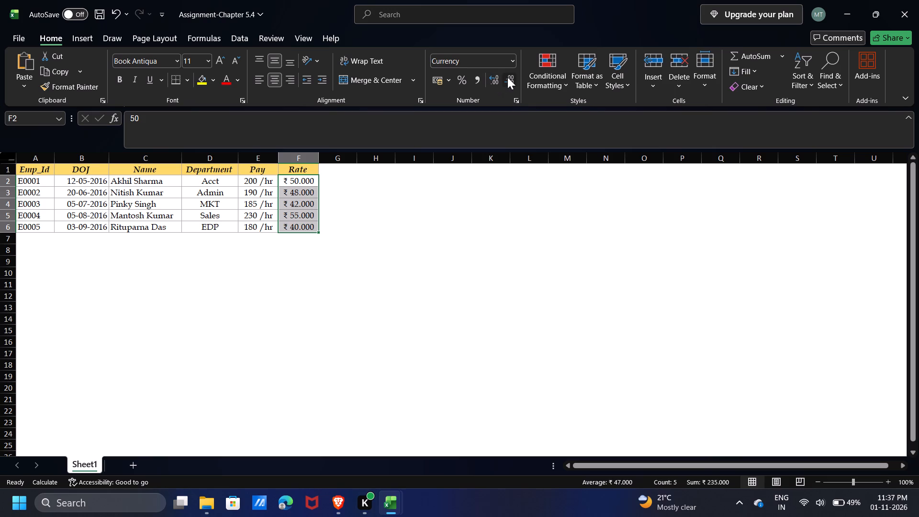
{"action": "left_click", "coordinate": [338, 253]}
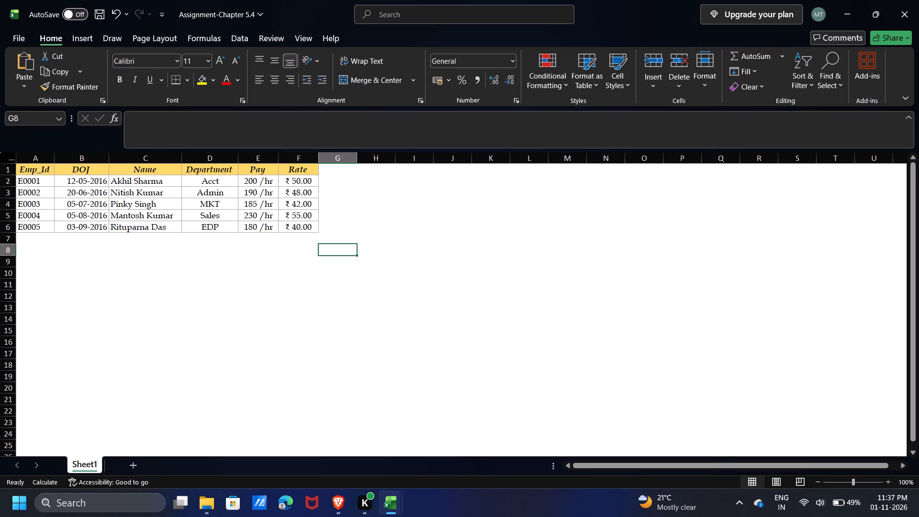
Apply the Long Date format to the DOJ values in B2:B6.
{"action": "left_click_drag", "start_coordinate": [101, 180], "coordinate": [91, 223]}
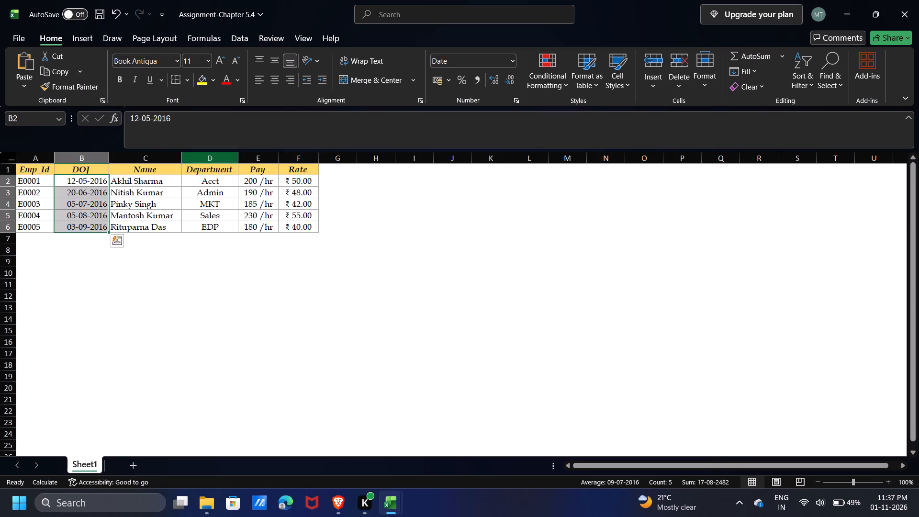
{"action": "left_click", "coordinate": [510, 61]}
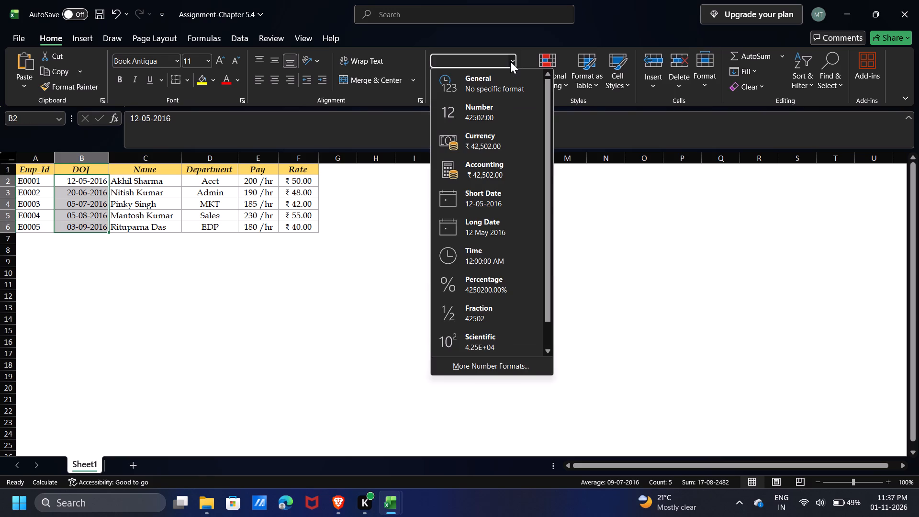
{"action": "left_click", "coordinate": [480, 240]}
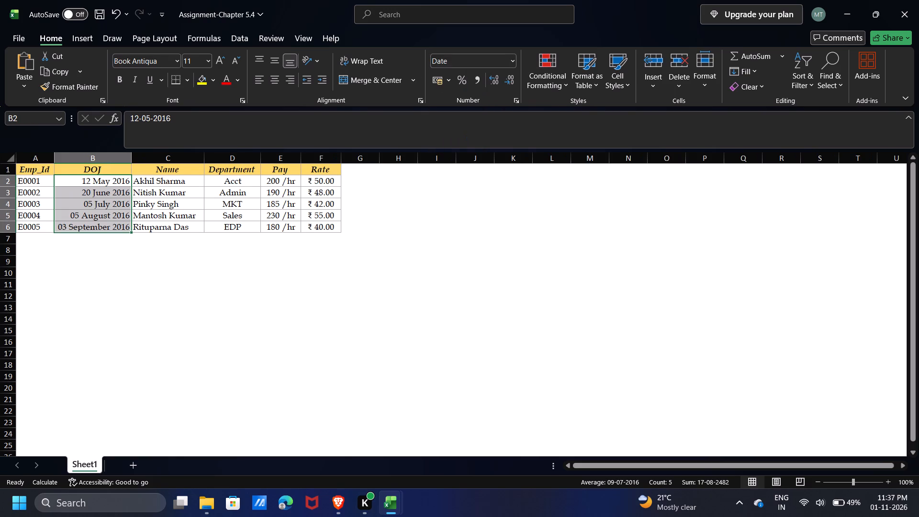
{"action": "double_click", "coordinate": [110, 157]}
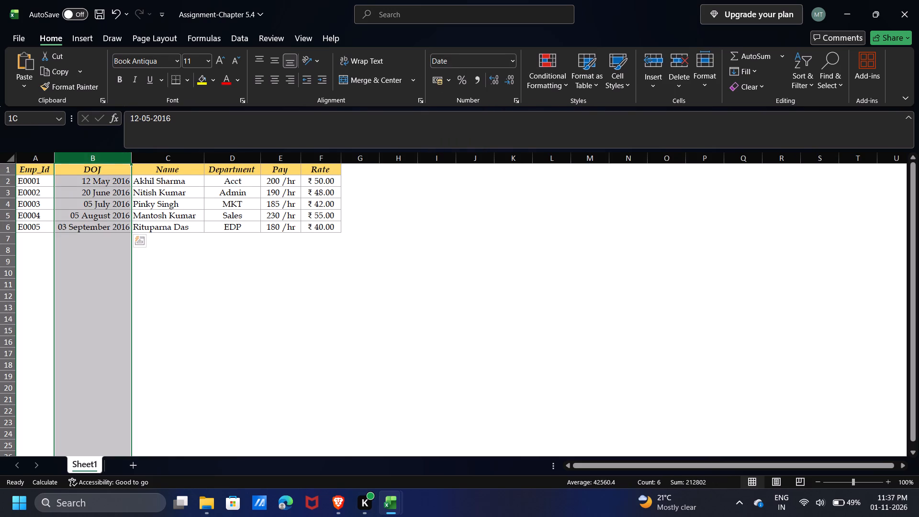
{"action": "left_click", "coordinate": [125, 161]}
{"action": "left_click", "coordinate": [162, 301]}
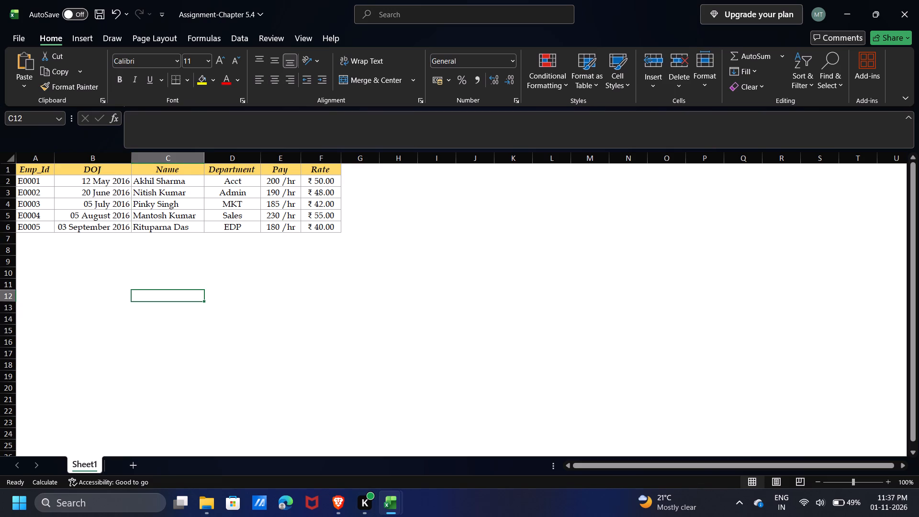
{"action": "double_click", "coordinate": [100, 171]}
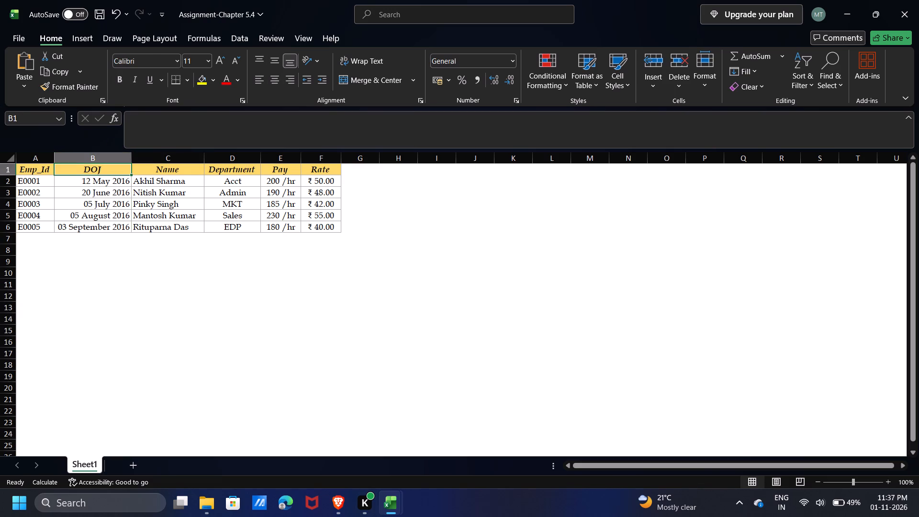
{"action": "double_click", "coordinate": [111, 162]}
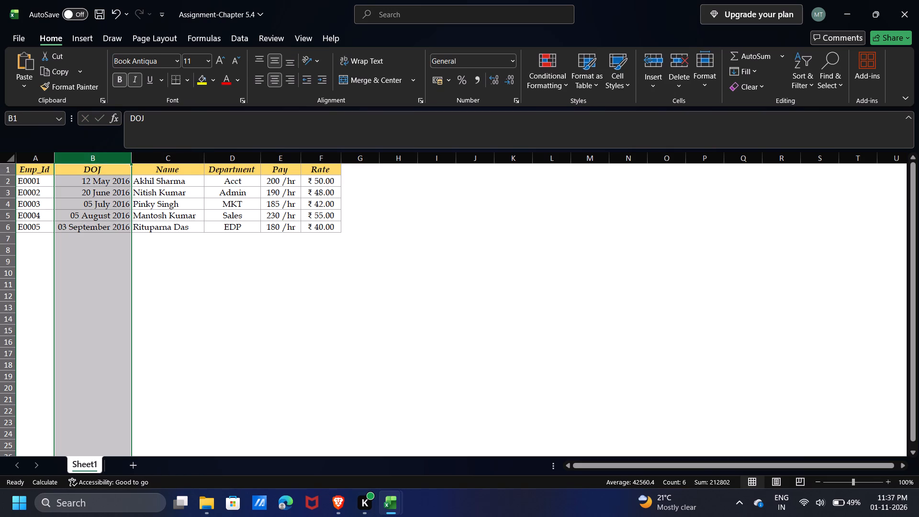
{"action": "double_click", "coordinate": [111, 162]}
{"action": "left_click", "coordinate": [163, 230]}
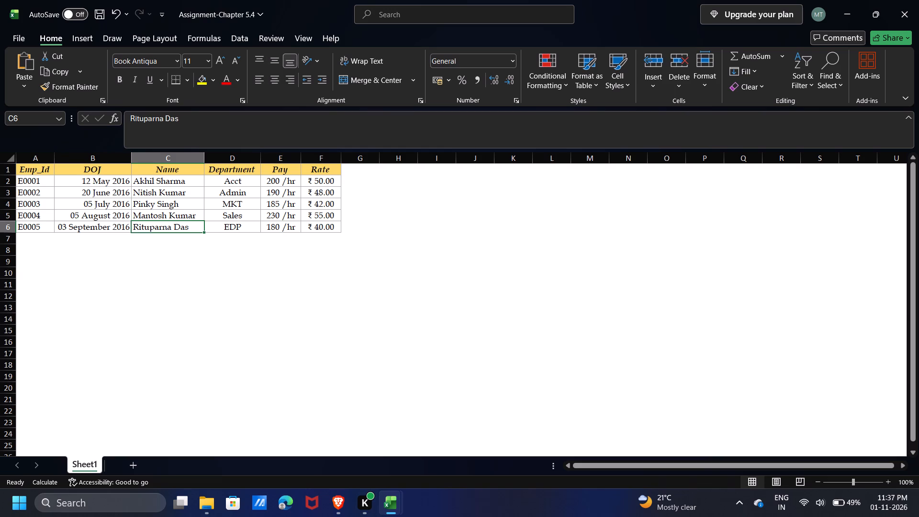
Center the DOJ dates in B2:B6 horizontally.
{"action": "left_click_drag", "start_coordinate": [110, 177], "coordinate": [108, 224]}
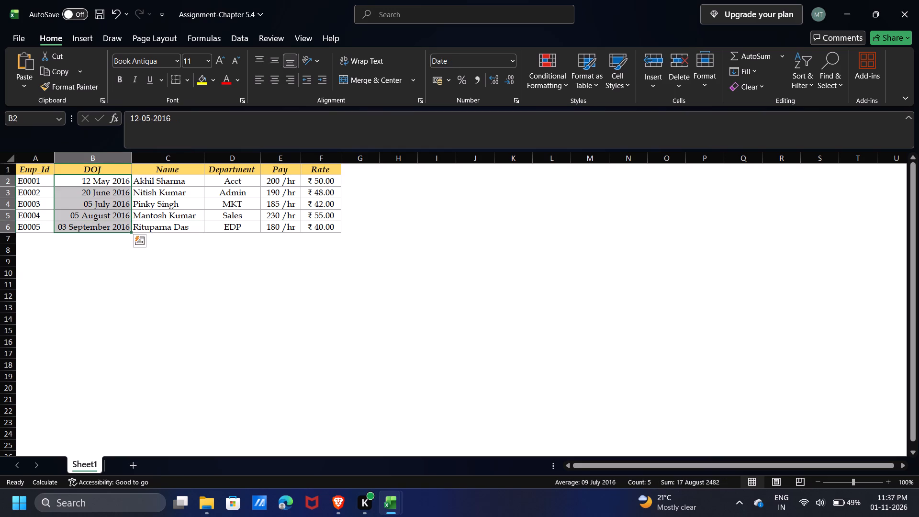
{"action": "left_click", "coordinate": [269, 84]}
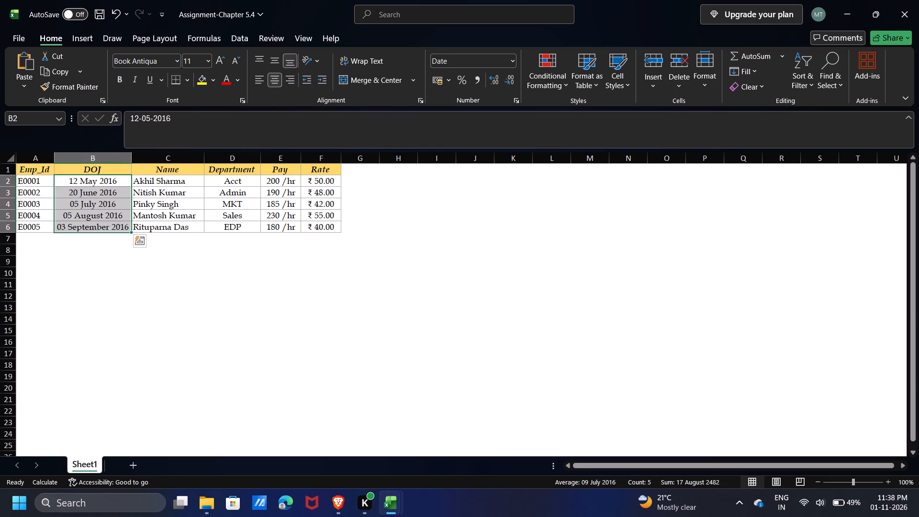
{"action": "left_click", "coordinate": [177, 228]}
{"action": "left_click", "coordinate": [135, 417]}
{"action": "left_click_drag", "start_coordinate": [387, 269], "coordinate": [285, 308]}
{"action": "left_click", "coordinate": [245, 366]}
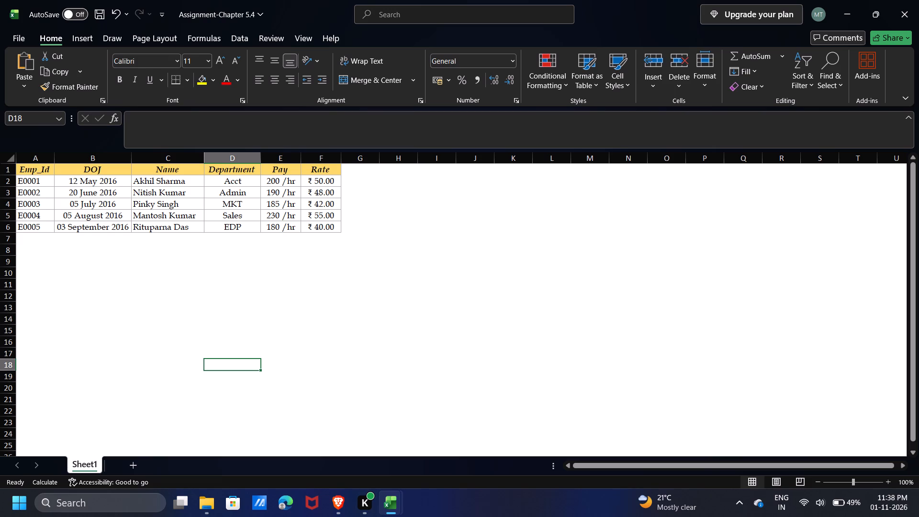
Restrict the Department cells D2:D6 to an in-cell dropdown list with the source acct,admin,mkt,sales,edp.
{"action": "left_click_drag", "start_coordinate": [215, 179], "coordinate": [206, 227]}
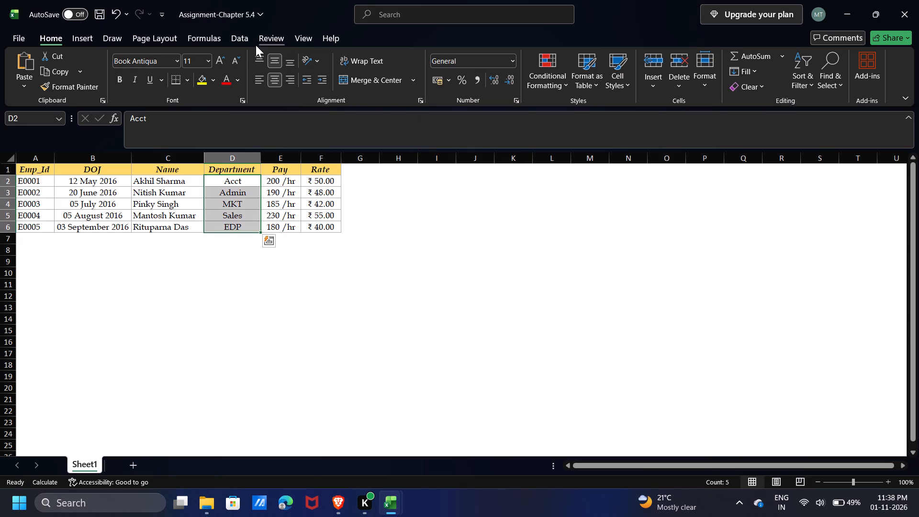
{"action": "left_click", "coordinate": [233, 40]}
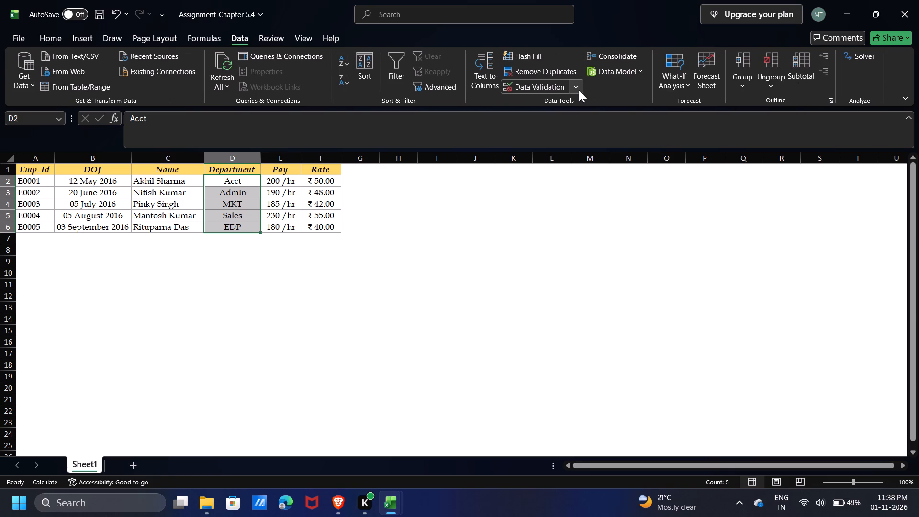
{"action": "left_click", "coordinate": [572, 89]}
{"action": "left_click", "coordinate": [563, 105]}
{"action": "left_click", "coordinate": [581, 146]}
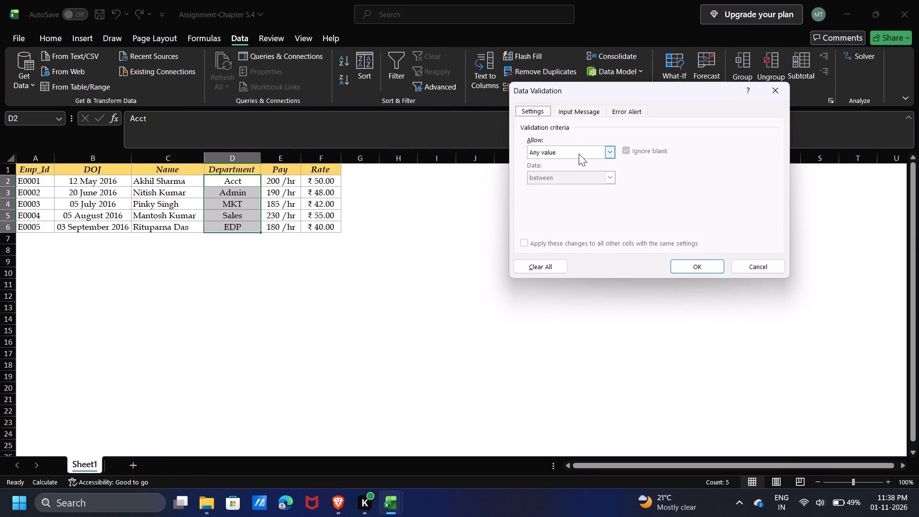
{"action": "left_click", "coordinate": [560, 190]}
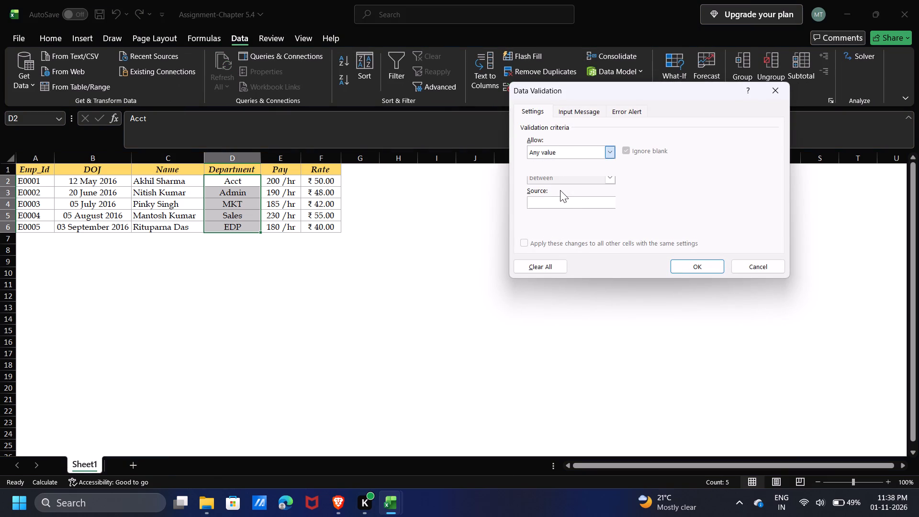
{"action": "left_click", "coordinate": [562, 203]}
{"action": "key", "text": "a"}
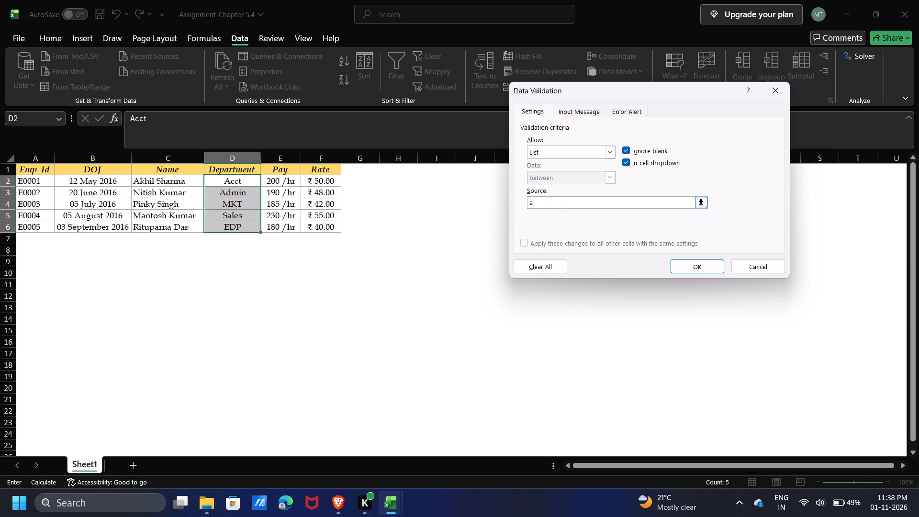
{"action": "type", "text": "cct"}
{"action": "key", "text": "comma"}
{"action": "type", "text": "adminb,"}
{"action": "key", "text": "BackSpace"}
{"action": "key", "text": "backslash"}
{"action": "key", "text": "BackSpace"}
{"action": "key", "text": "BackSpace"}
{"action": "key", "text": "comma"}
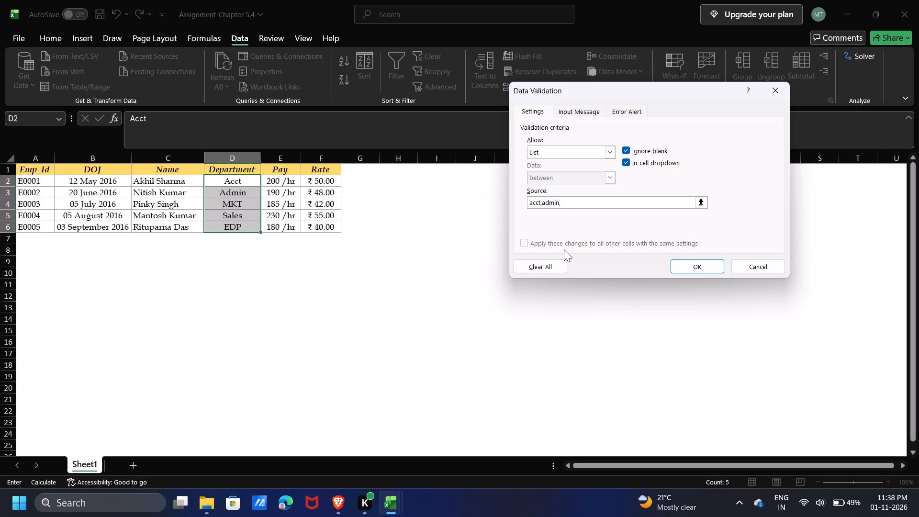
{"action": "type", "text": "mkt,"}
{"action": "type", "text": "sales,"}
{"action": "type", "text": "edp"}
{"action": "key", "text": "Return"}
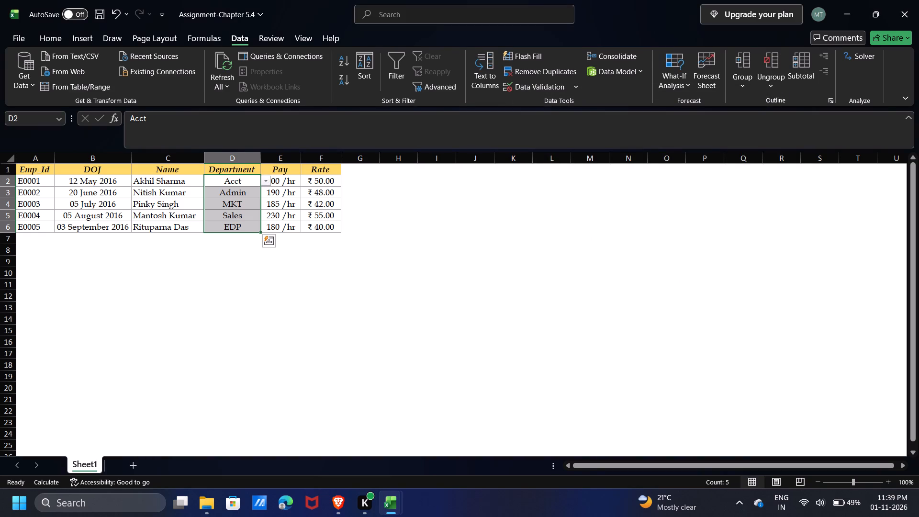
Add a new comment reading "Enter pay hr" to the first Pay value in cell E2 and post it.
{"action": "left_click", "coordinate": [289, 181]}
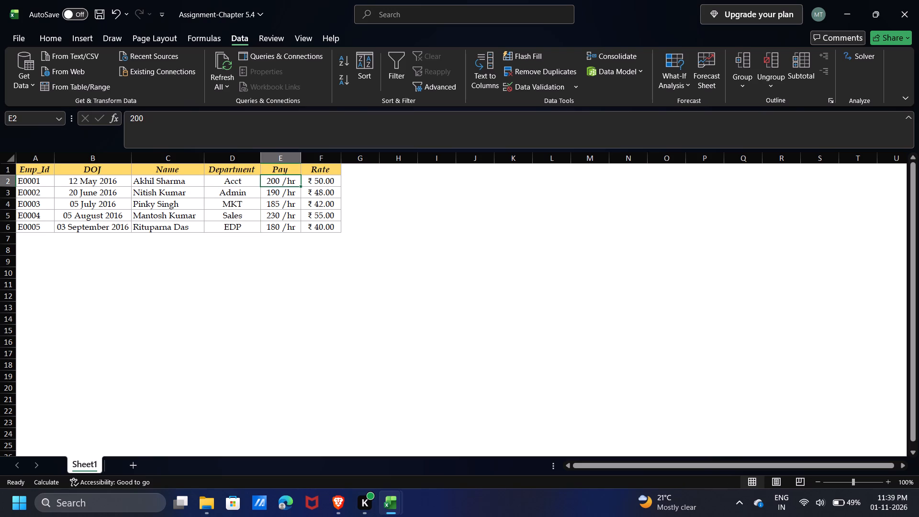
{"action": "left_click", "coordinate": [304, 30]}
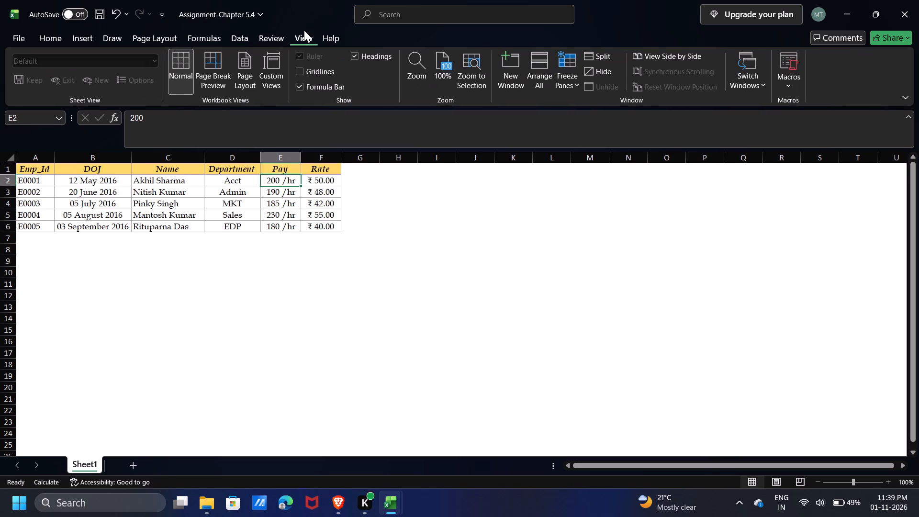
{"action": "left_click", "coordinate": [282, 34]}
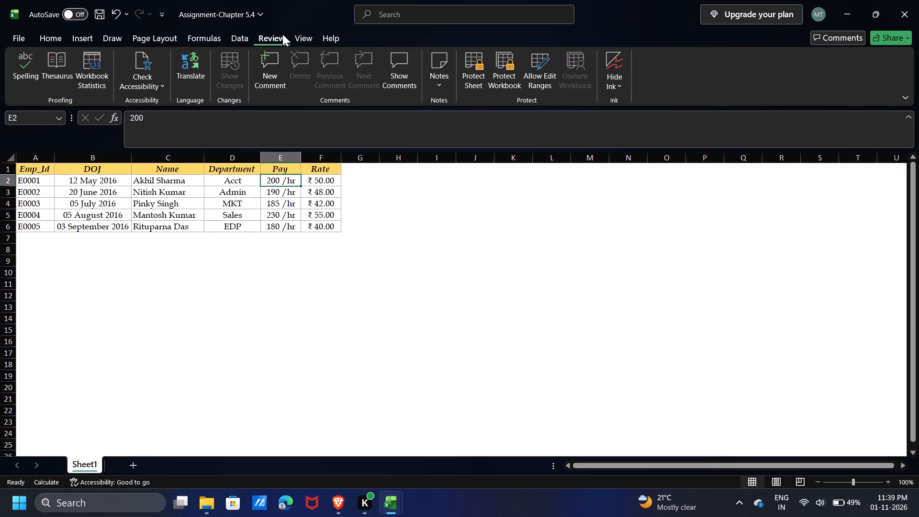
{"action": "left_click", "coordinate": [279, 54]}
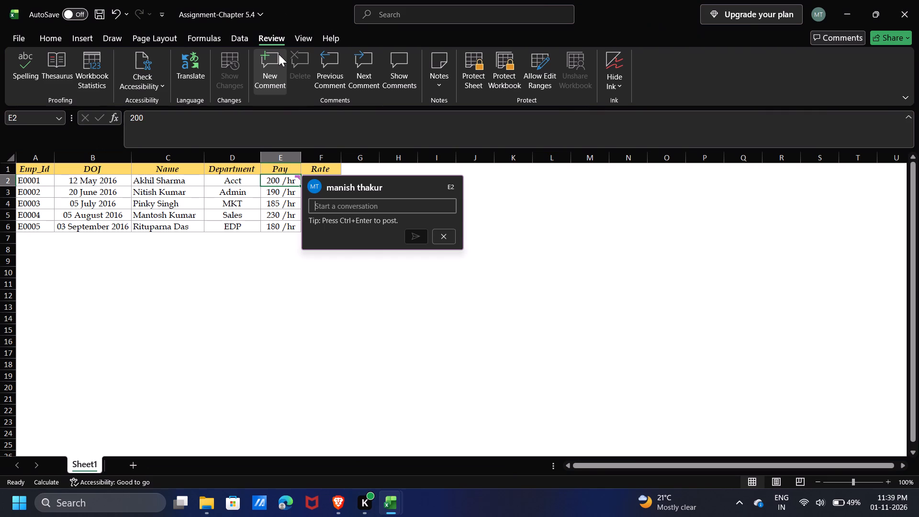
{"action": "type", "text": "enter pay"}
{"action": "key", "text": "space"}
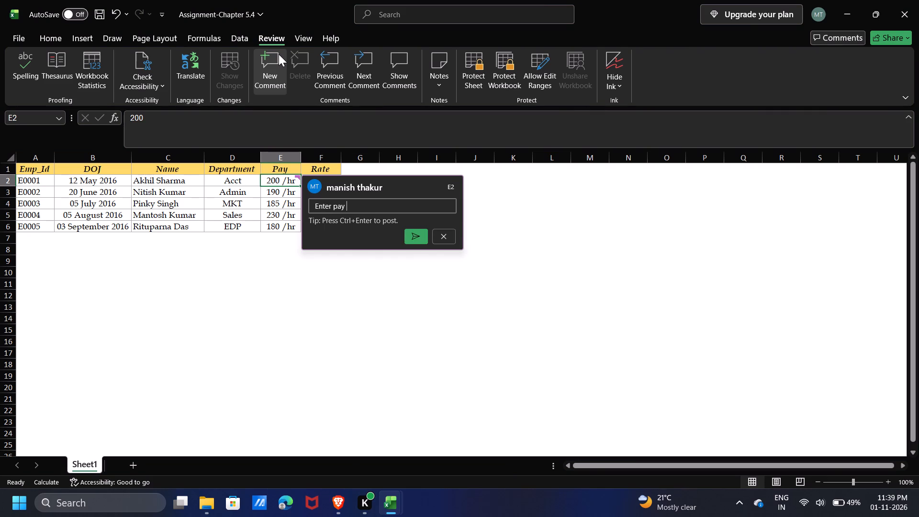
{"action": "type", "text": "hr"}
{"action": "key", "text": "Return"}
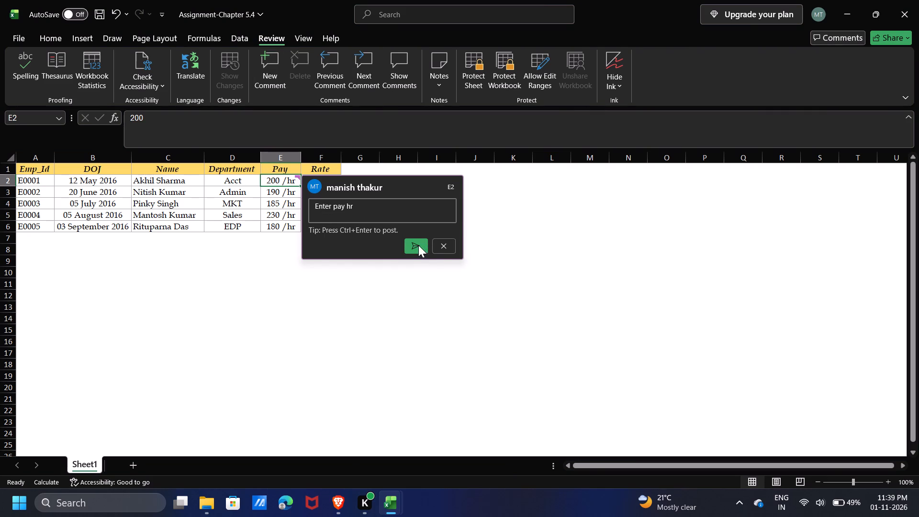
{"action": "left_click", "coordinate": [418, 245]}
{"action": "left_click", "coordinate": [337, 312]}
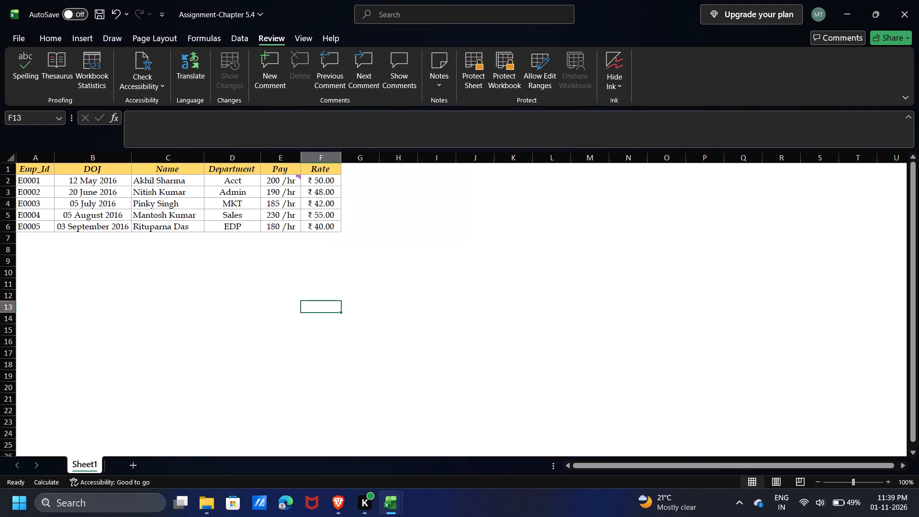
{"action": "left_click", "coordinate": [270, 348]}
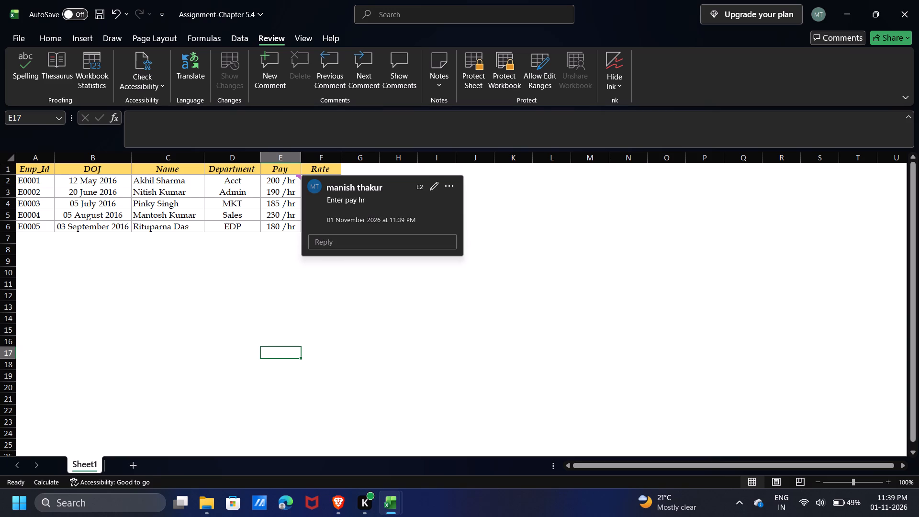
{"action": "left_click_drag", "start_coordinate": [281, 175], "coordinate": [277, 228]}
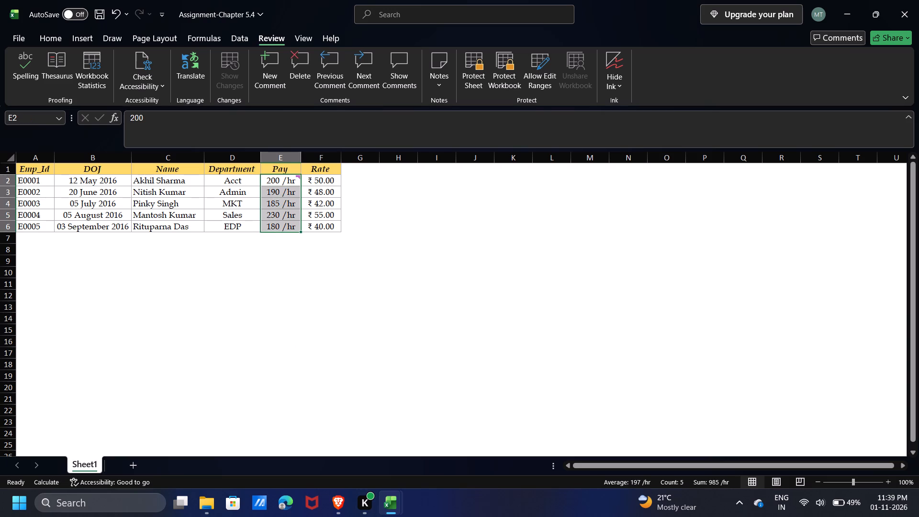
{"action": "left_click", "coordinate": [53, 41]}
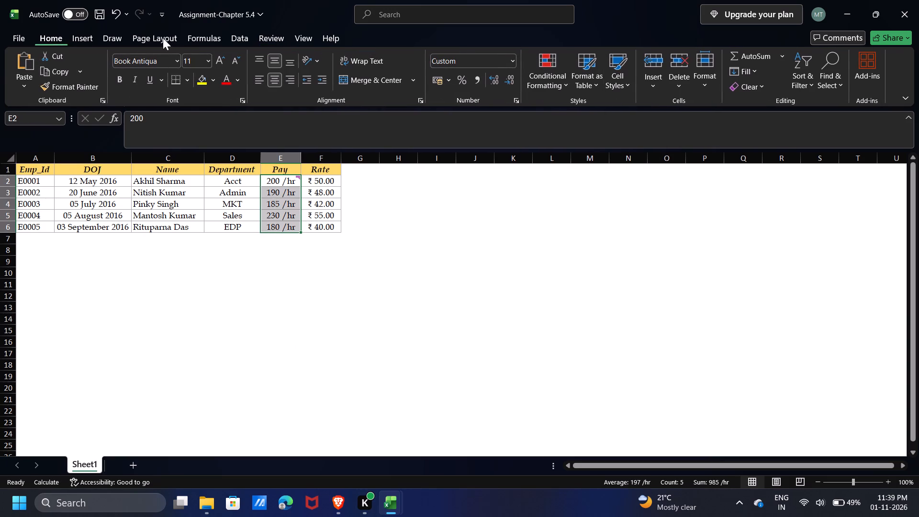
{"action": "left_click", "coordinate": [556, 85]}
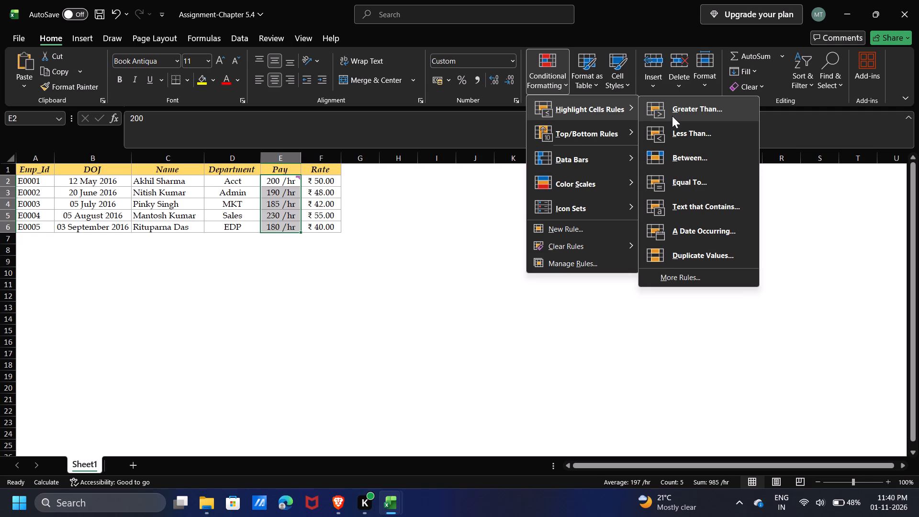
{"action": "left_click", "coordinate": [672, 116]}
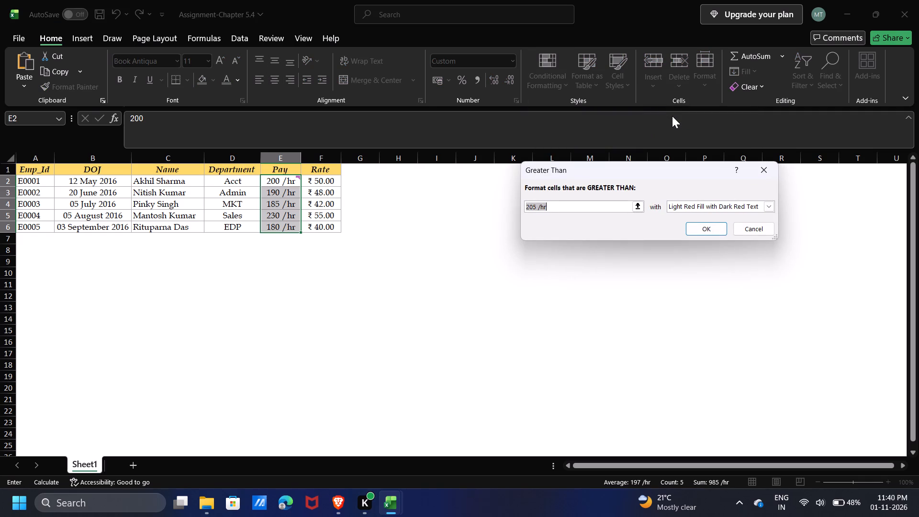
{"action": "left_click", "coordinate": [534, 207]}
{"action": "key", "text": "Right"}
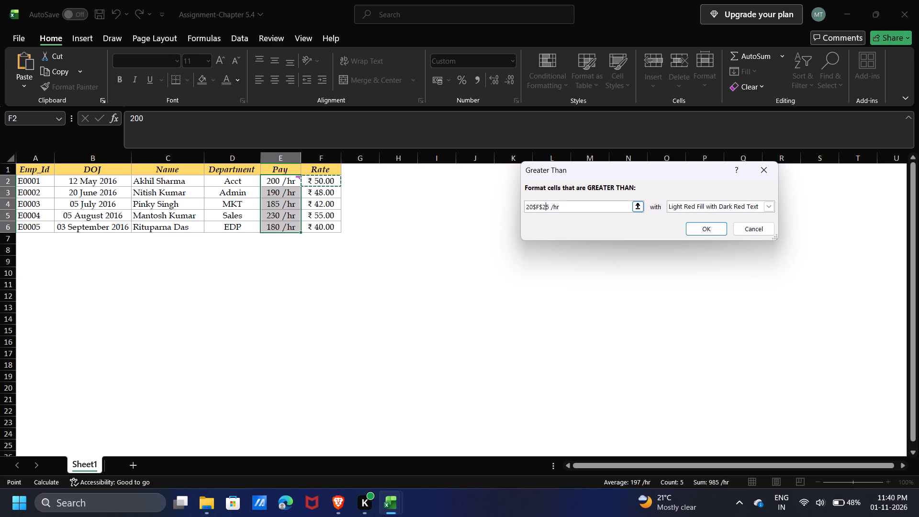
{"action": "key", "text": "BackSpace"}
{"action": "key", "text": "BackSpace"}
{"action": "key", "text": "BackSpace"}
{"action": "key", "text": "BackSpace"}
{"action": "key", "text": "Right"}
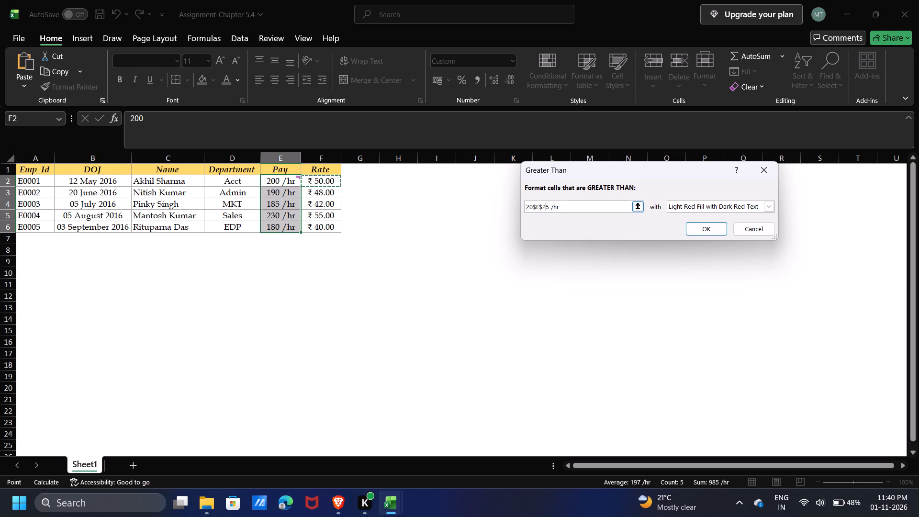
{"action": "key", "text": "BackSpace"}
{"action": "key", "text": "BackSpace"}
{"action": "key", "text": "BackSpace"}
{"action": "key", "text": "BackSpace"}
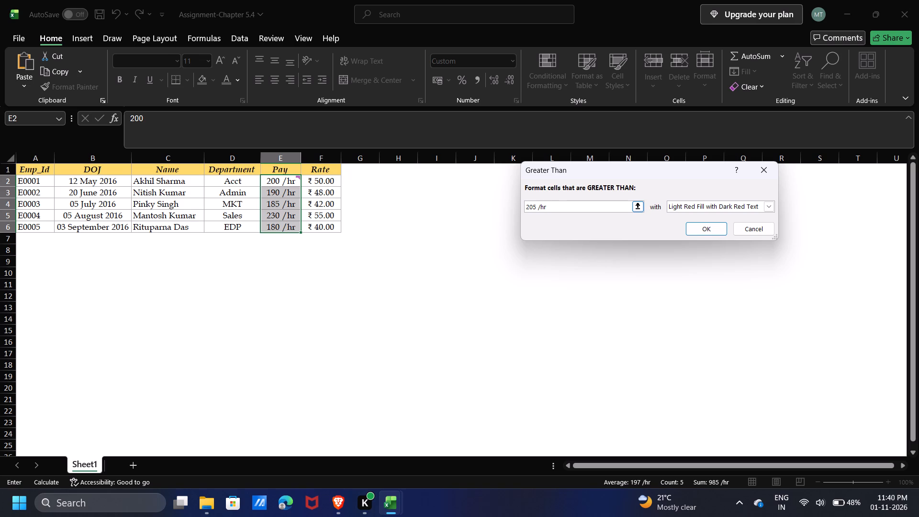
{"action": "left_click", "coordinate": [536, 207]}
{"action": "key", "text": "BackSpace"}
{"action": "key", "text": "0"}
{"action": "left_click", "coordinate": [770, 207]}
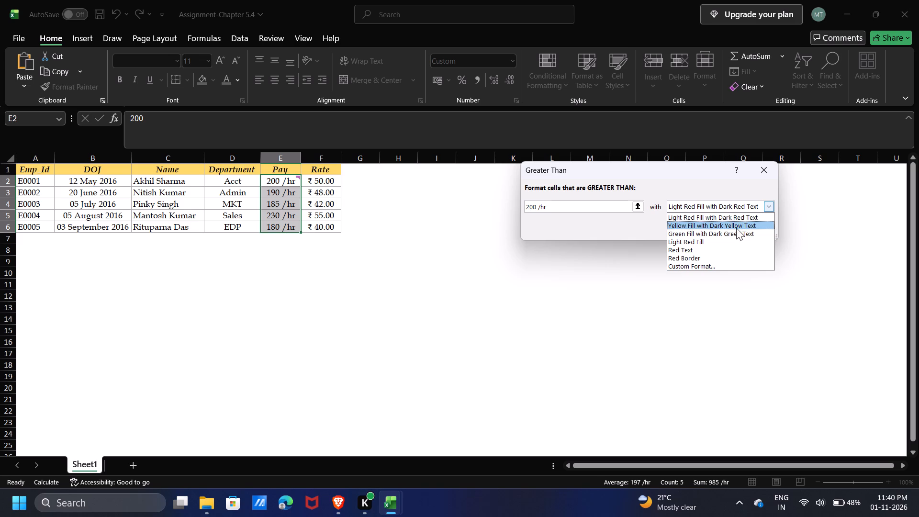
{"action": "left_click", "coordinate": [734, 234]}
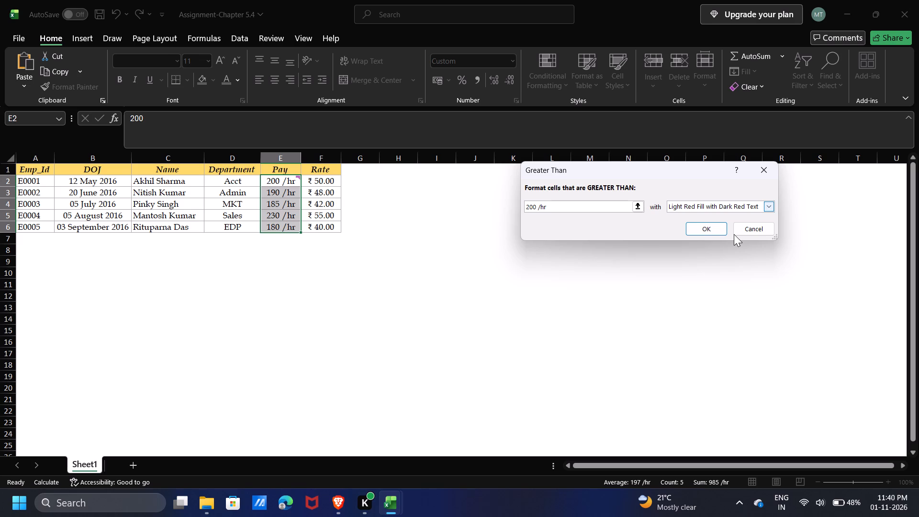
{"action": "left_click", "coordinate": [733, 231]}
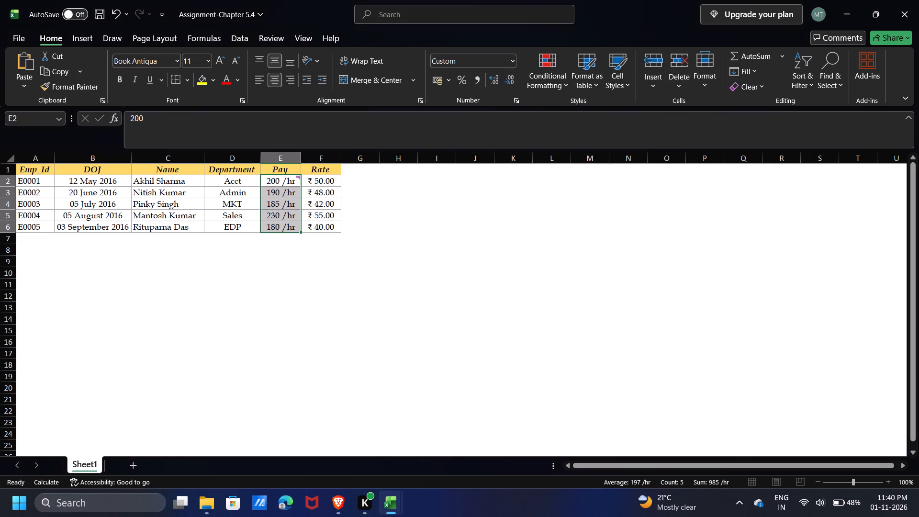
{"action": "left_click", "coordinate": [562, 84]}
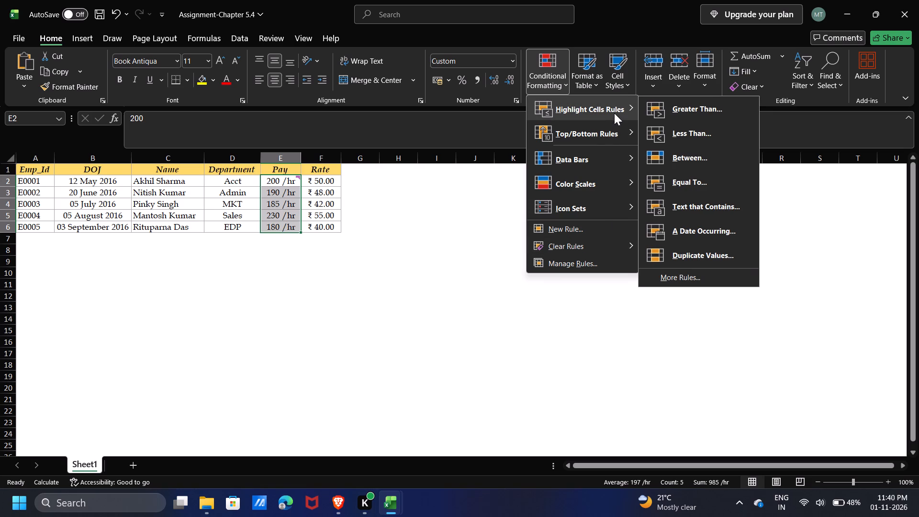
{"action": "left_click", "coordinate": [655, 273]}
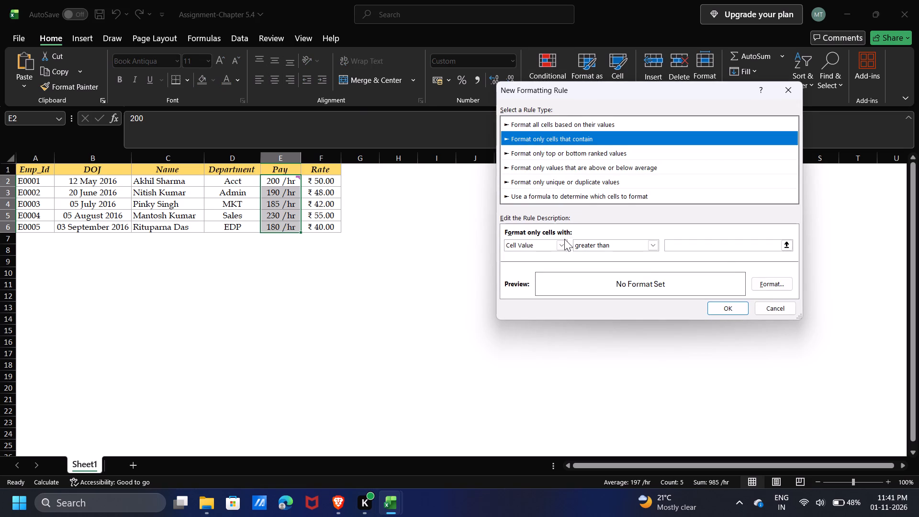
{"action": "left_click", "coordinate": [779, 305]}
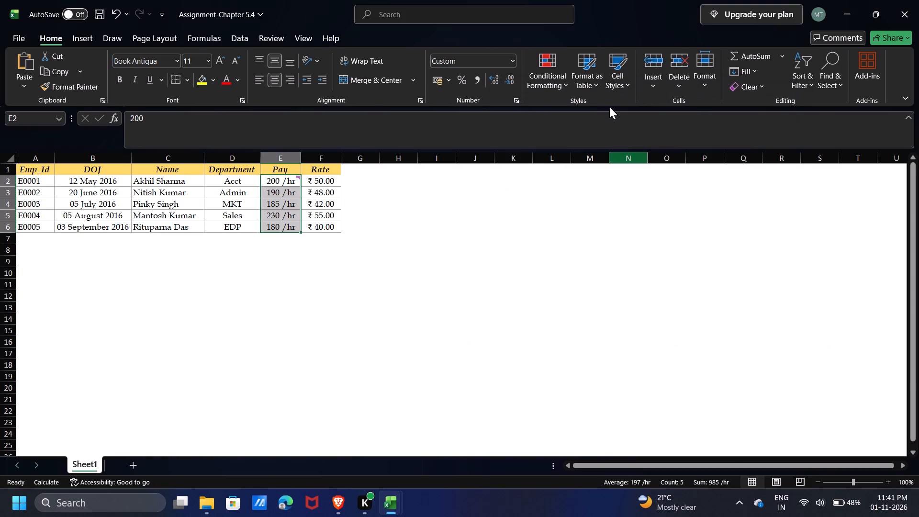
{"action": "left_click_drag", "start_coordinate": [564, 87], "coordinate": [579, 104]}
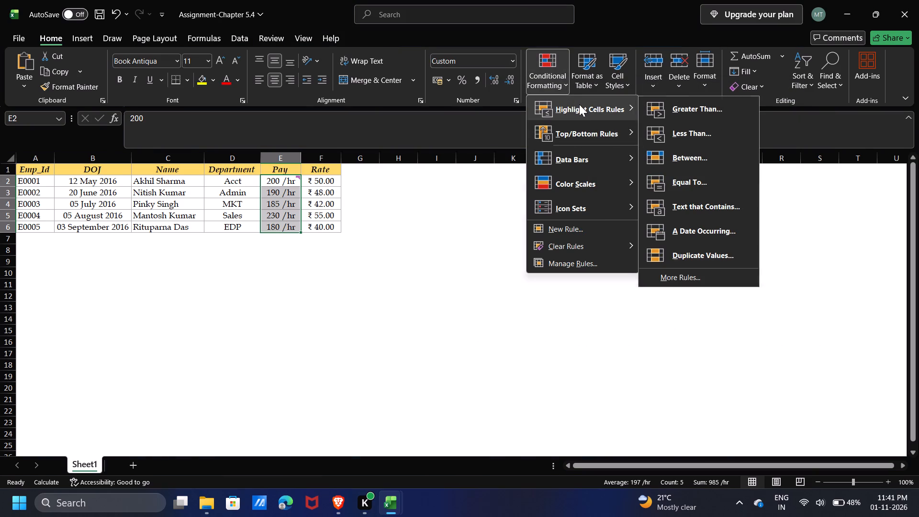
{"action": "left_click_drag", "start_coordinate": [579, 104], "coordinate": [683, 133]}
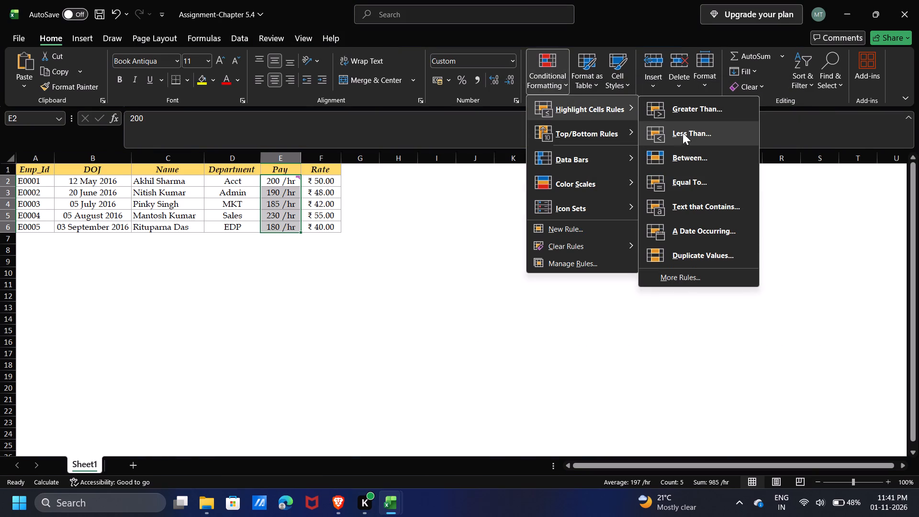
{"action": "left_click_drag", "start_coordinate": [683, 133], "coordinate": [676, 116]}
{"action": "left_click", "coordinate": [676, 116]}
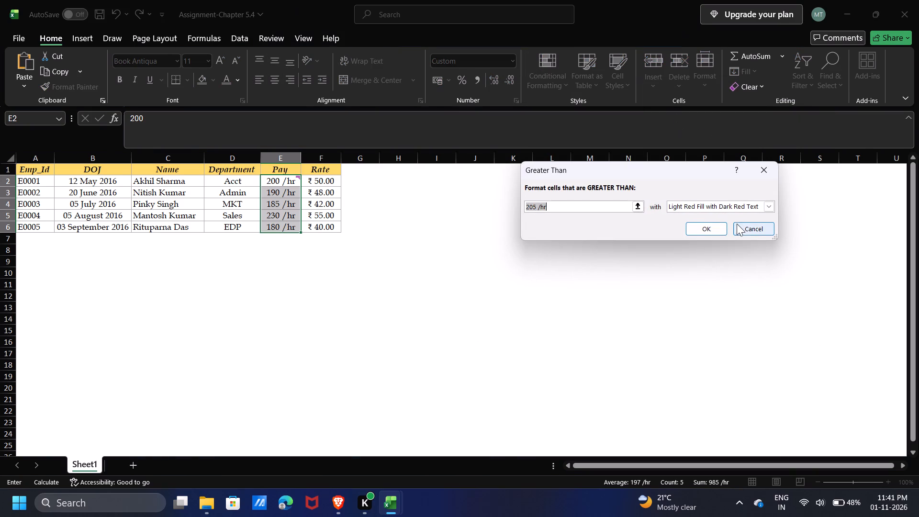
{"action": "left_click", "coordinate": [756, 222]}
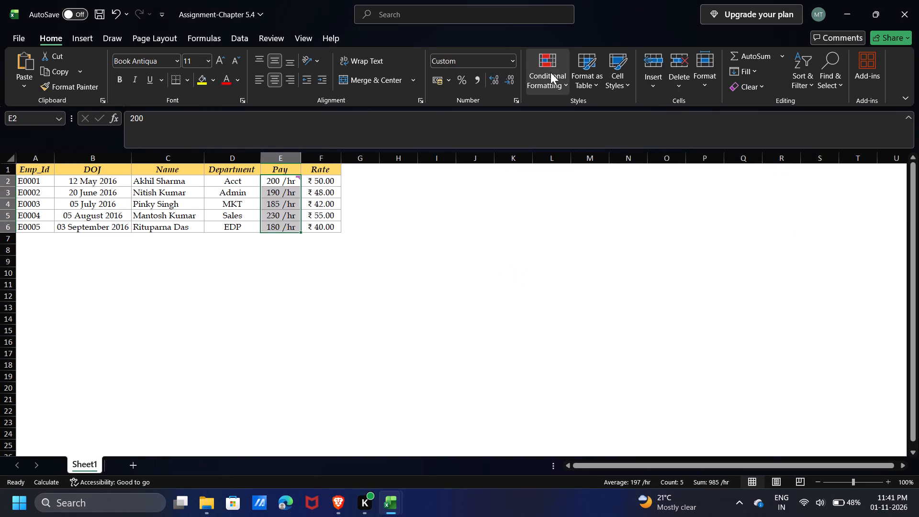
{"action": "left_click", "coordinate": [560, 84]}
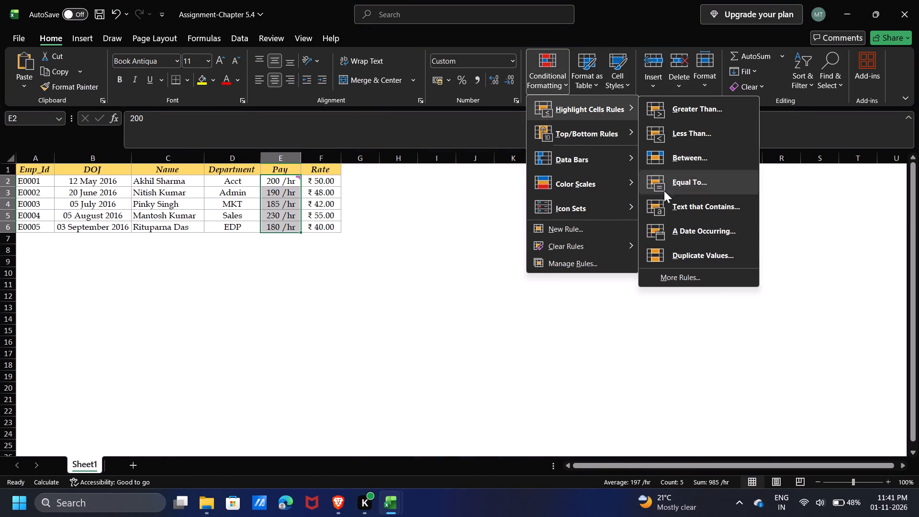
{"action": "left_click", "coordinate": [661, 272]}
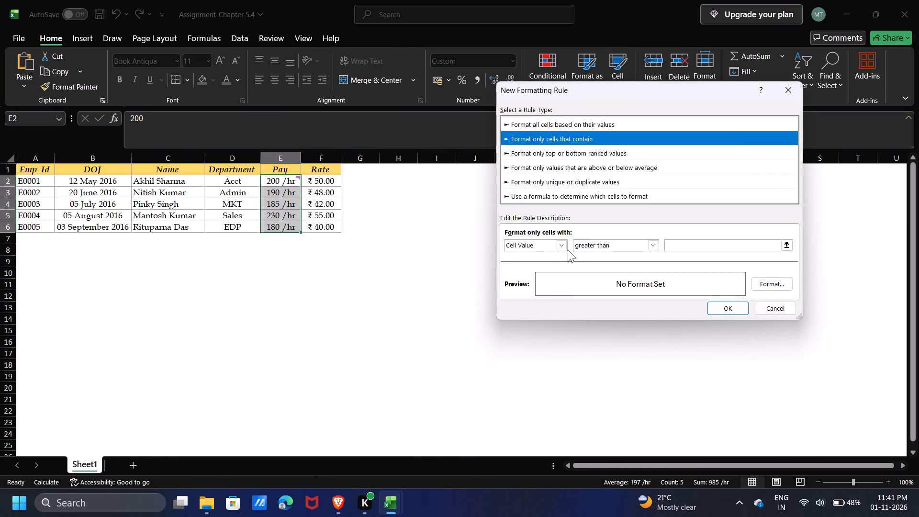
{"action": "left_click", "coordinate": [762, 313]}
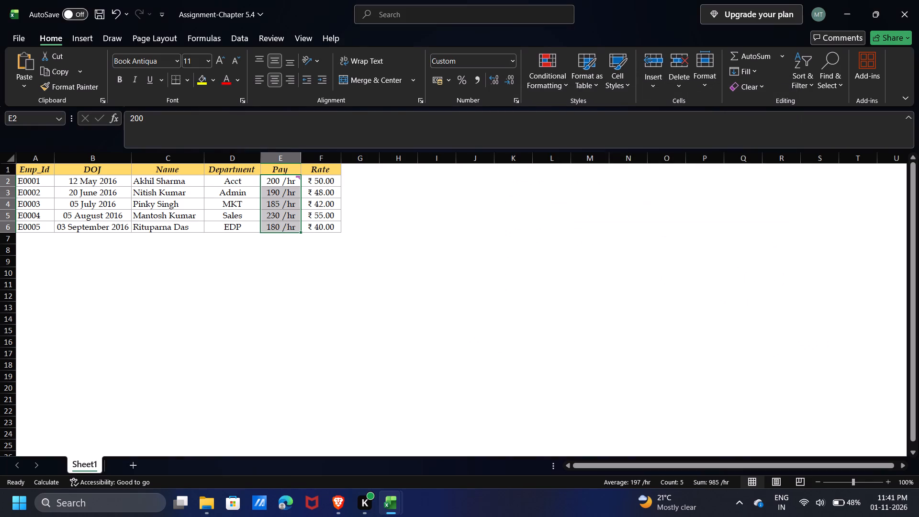